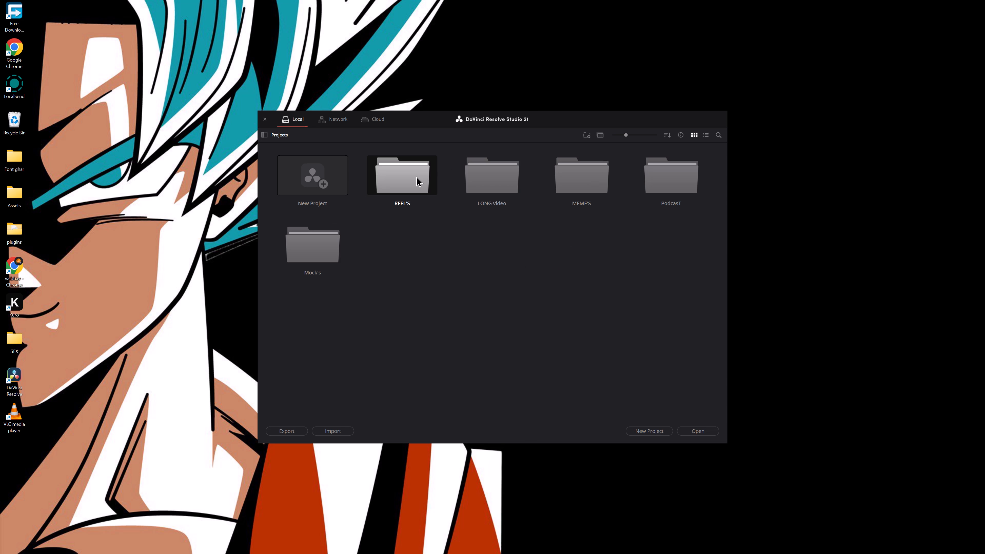
Open The countdown project from the REEL'S folder and show it on the Edit page.
click(549, 313)
double_click(394, 178)
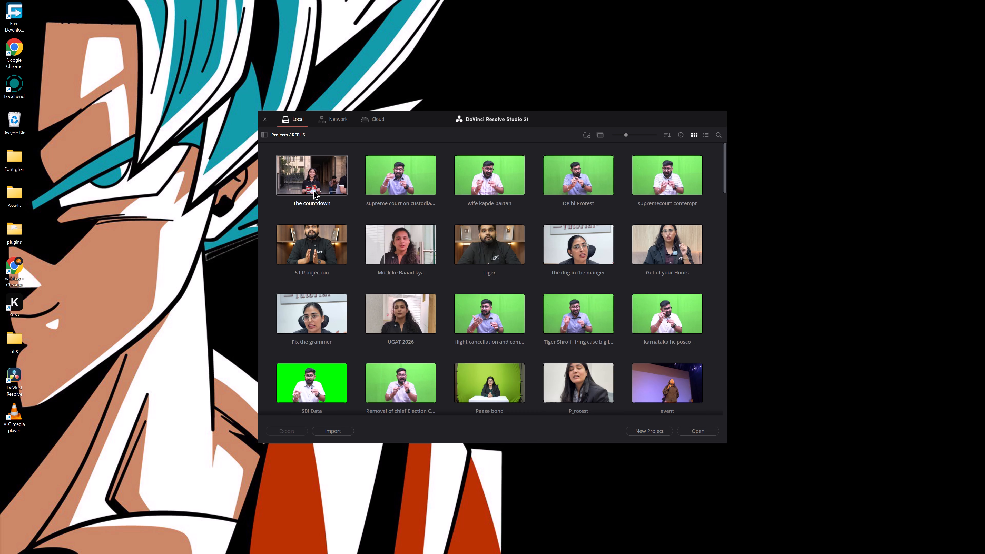
double_click(312, 180)
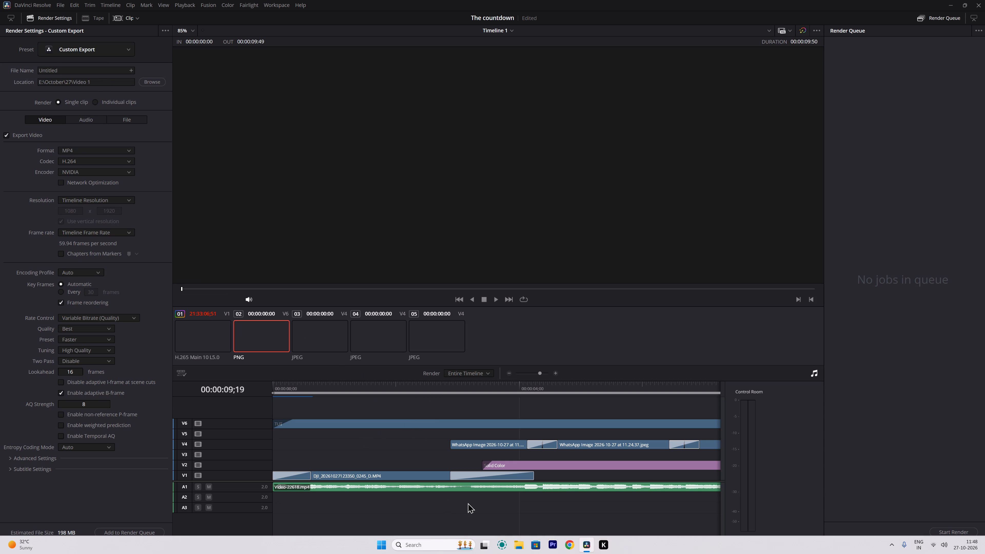
click(437, 549)
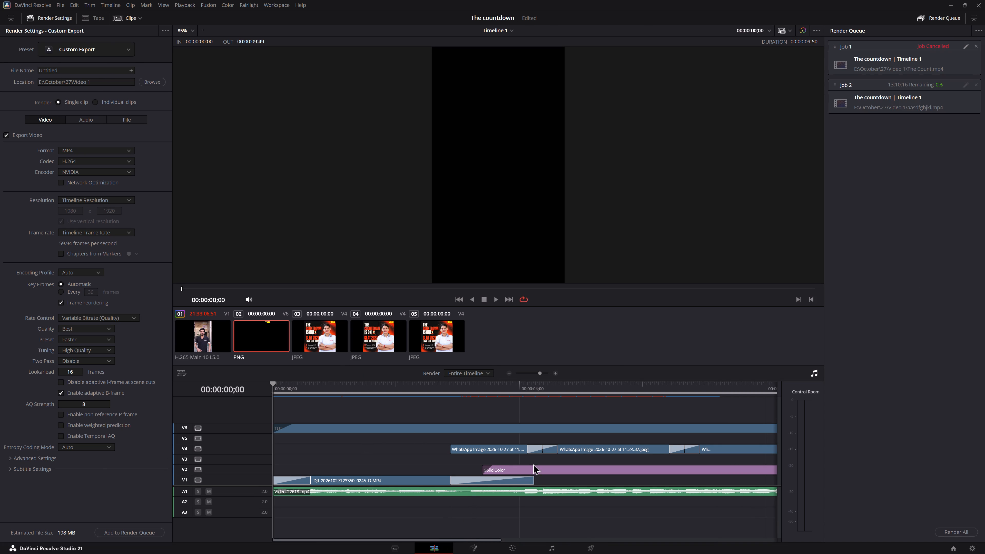
Return the playhead to the start of Timeline 1 and play the opening.
click(158, 371)
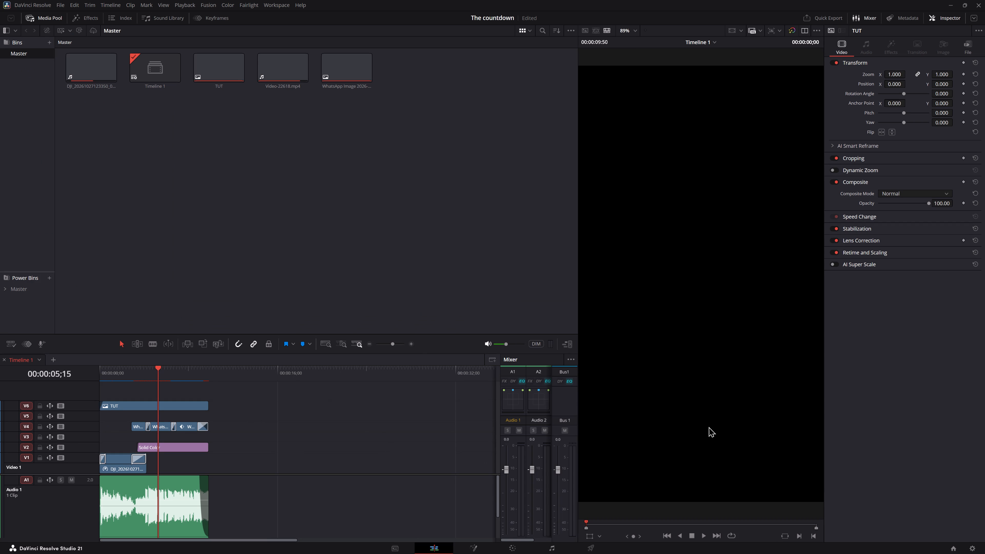
click(565, 343)
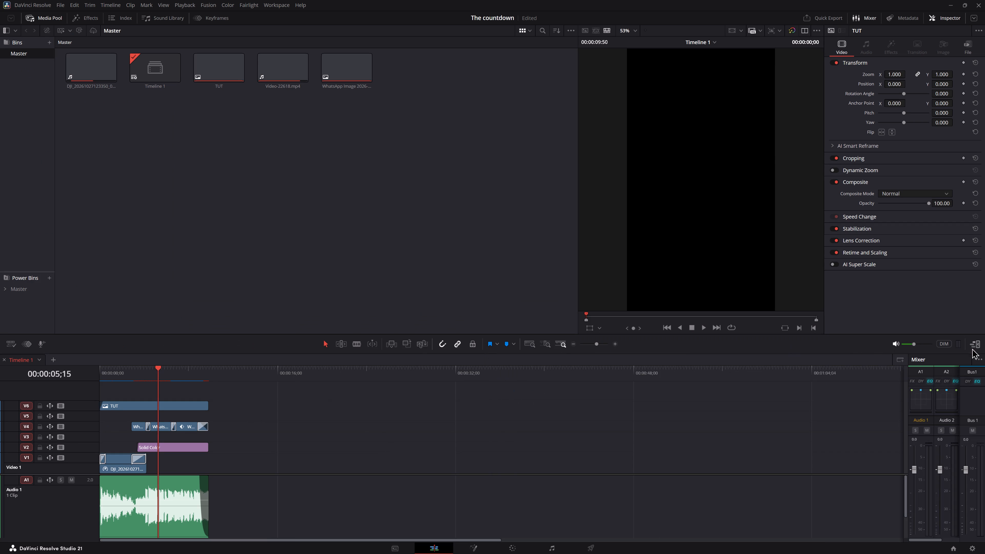
click(973, 348)
click(264, 394)
click(235, 375)
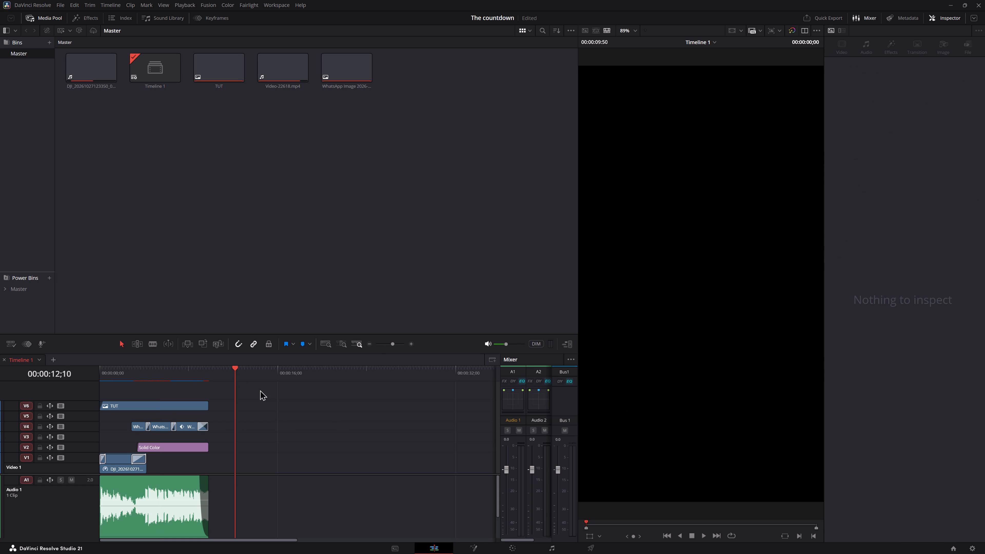
drag(239, 377, 52, 392)
key(space)
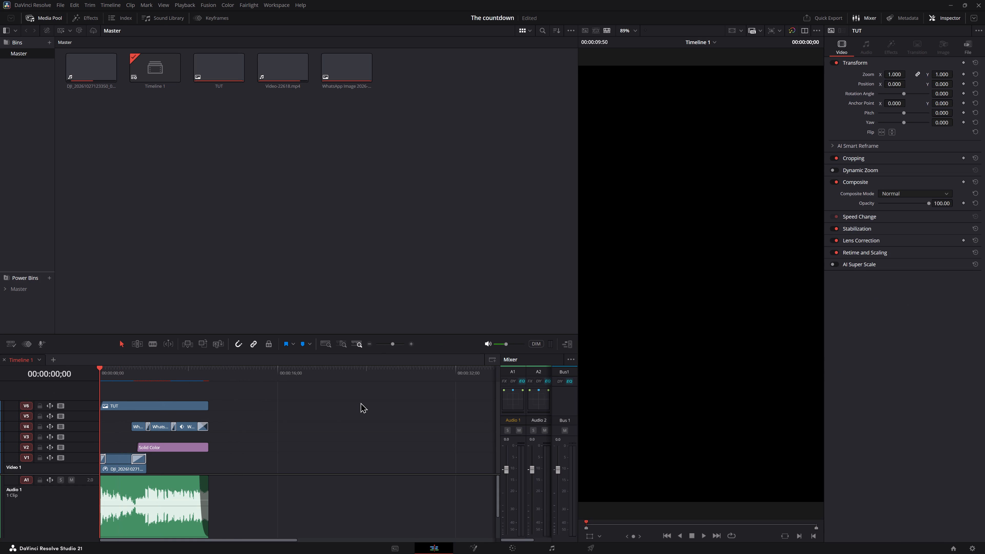
key(space)
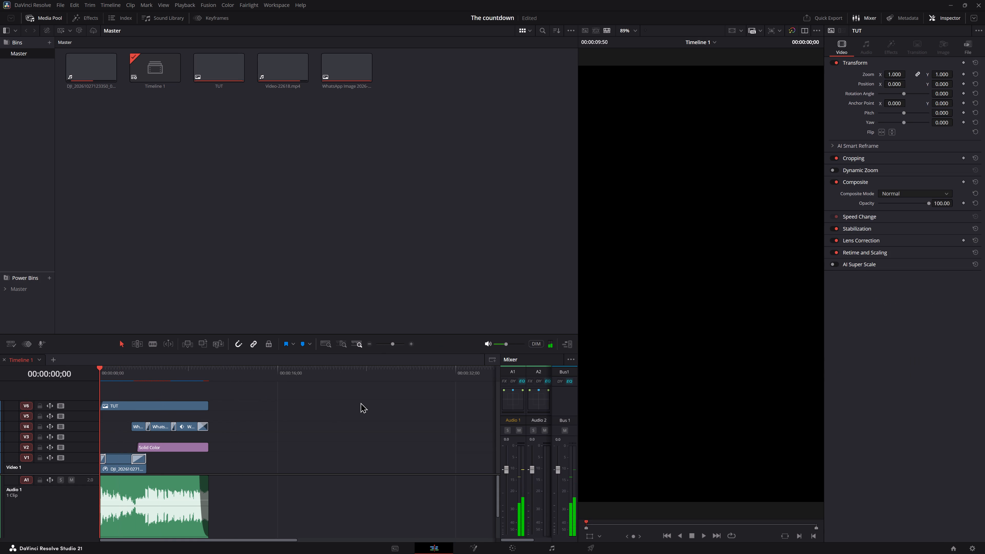
key(space)
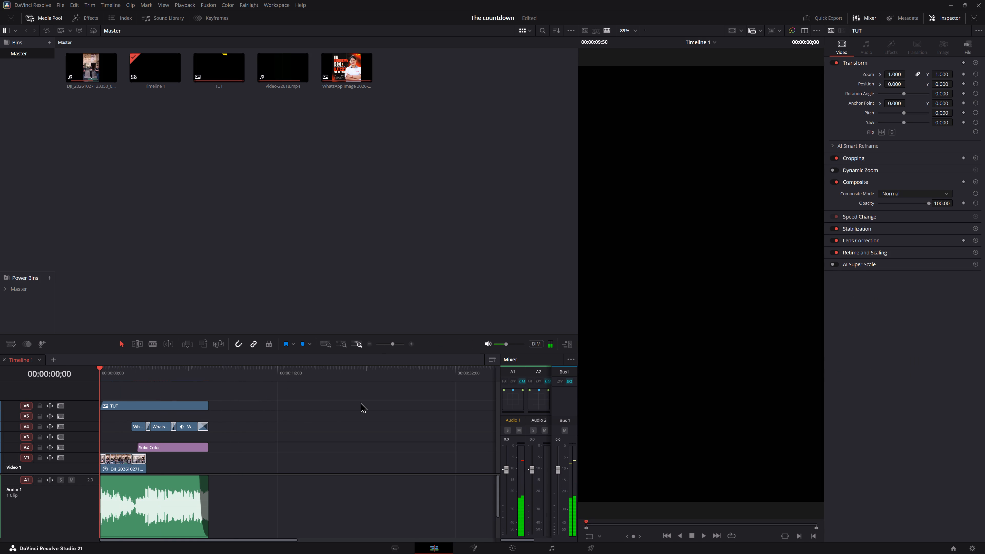
key(space)
key(space)
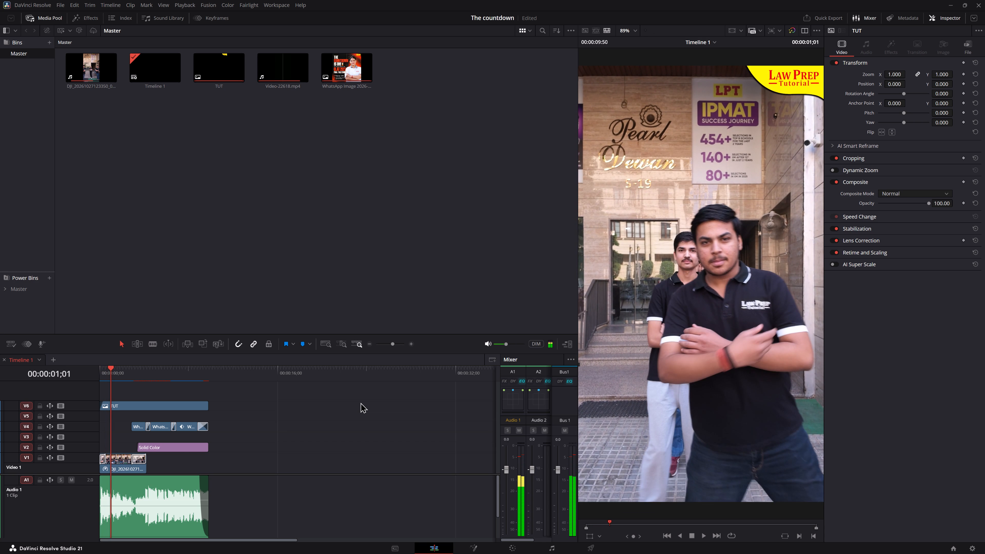
Turn on render cache output for the Cross Dissolve at the end of the DJI clip on V1.
alt+scroll(360, 402, up, 10)
alt+scroll(360, 402, down, 2)
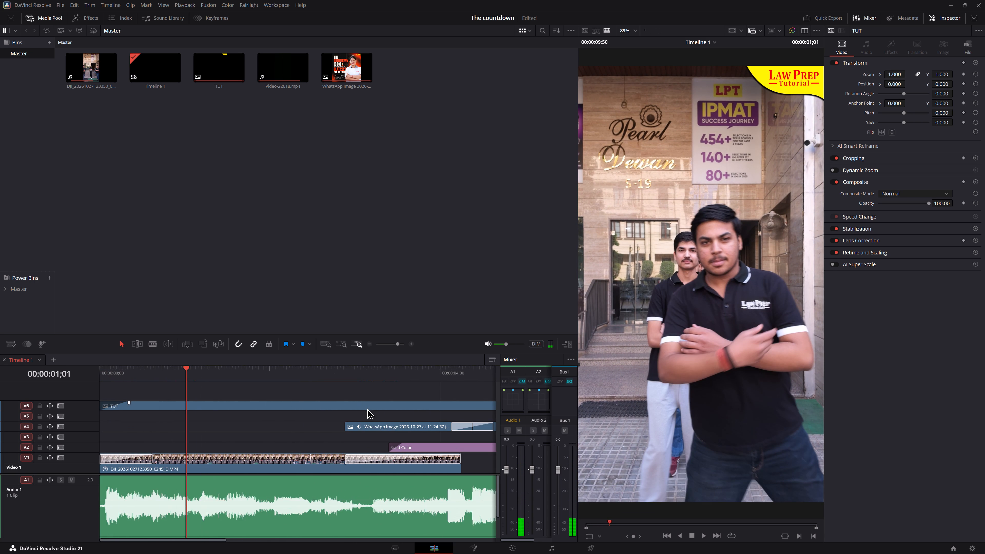
ctrl+scroll(367, 409, down, 3)
click(251, 460)
right_click(251, 460)
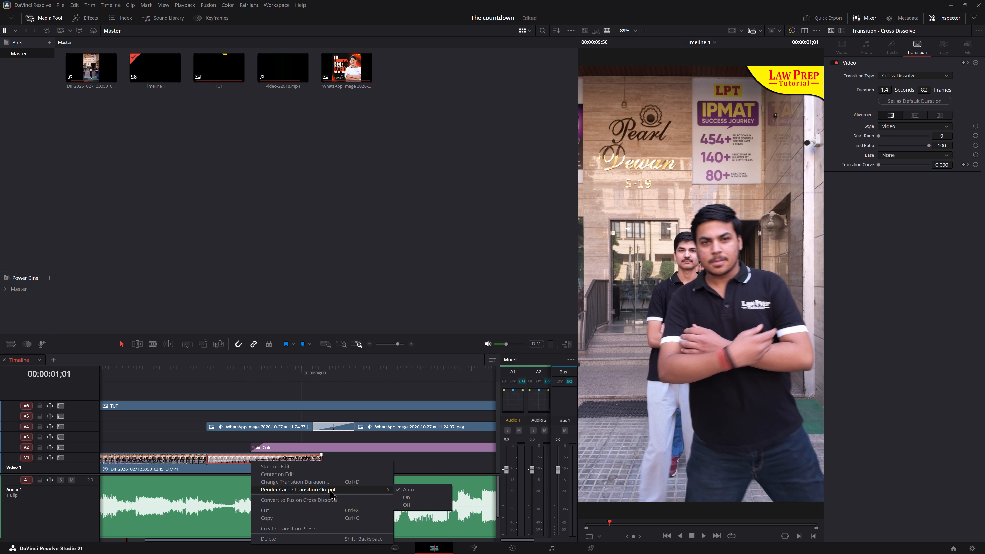
click(420, 497)
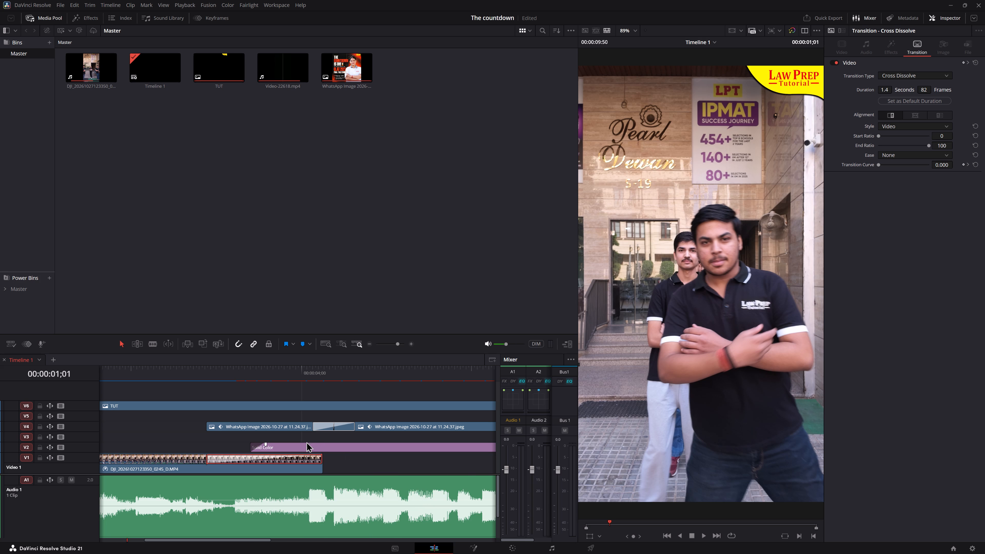
Turn on render cache output for the Zoom In (Custom Point) transition between the WhatsApp images on V4.
click(325, 425)
right_click(325, 425)
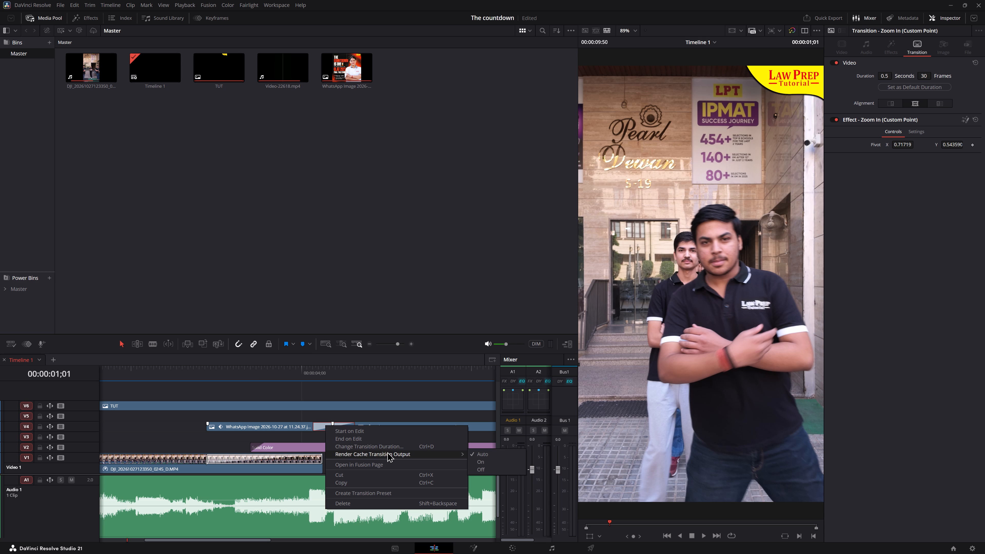
click(485, 461)
Turn on render cache output for the Spin Left (Bottom) transition on V4.
ctrl+scroll(381, 432, down, 5)
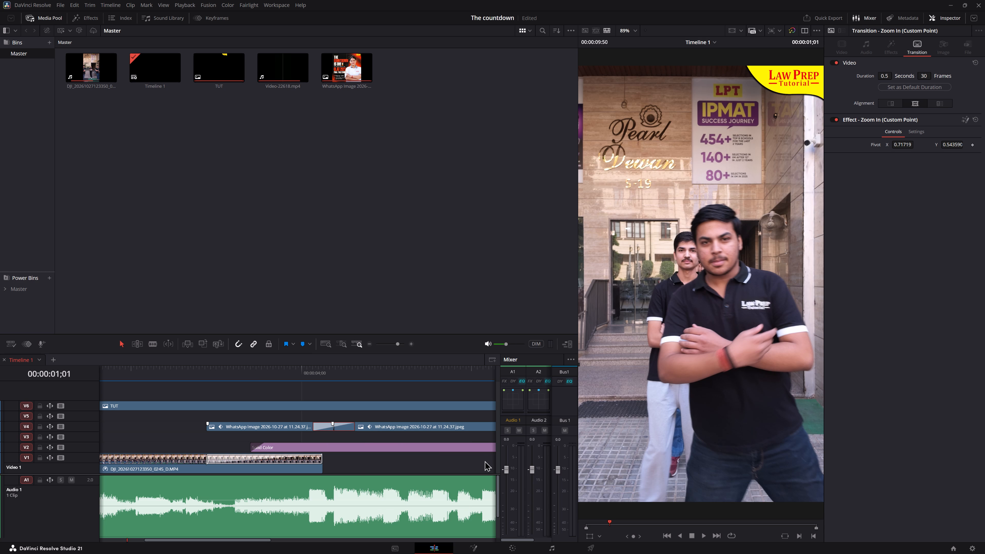
click(280, 427)
right_click(280, 427)
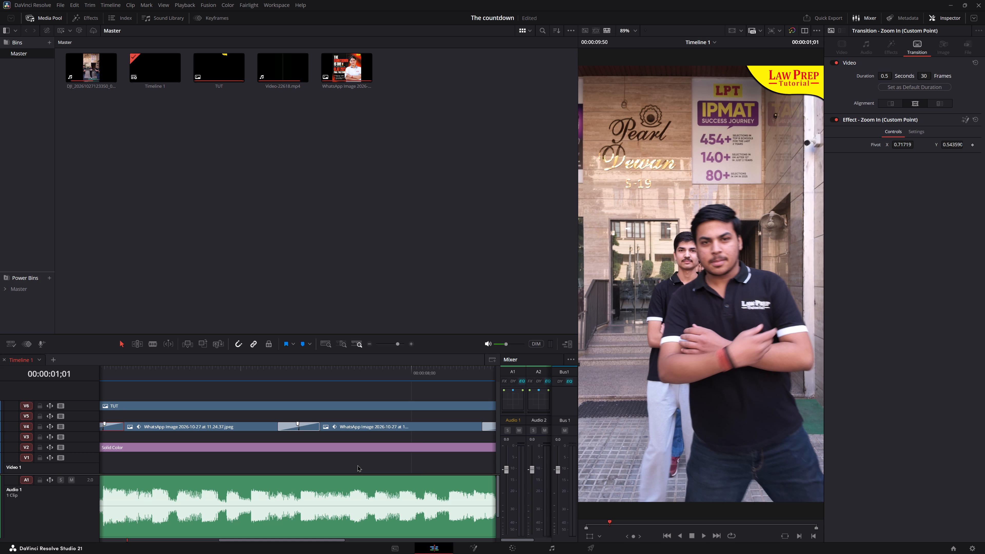
click(437, 461)
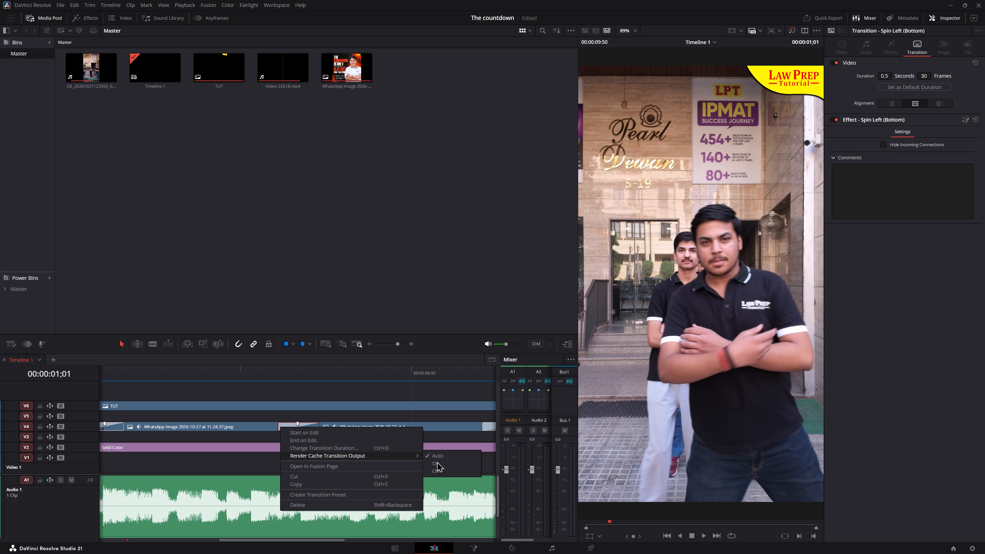
Turn on render cache output for the spin pan tile transition at the end of the last V4 image.
ctrl+scroll(437, 461, down, 5)
click(287, 429)
right_click(287, 429)
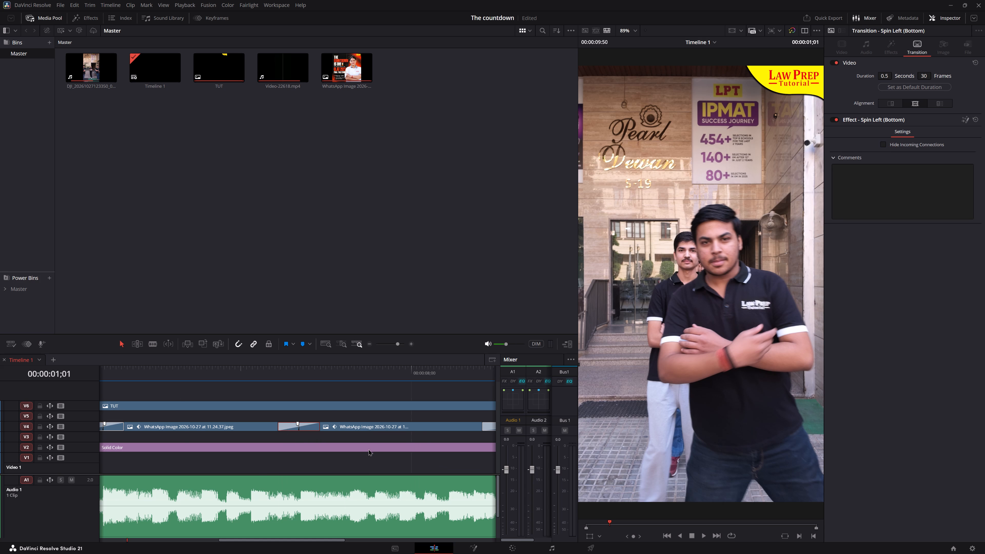
click(454, 464)
Play the final part of the timeline from several playhead positions to check its playback.
click(420, 412)
click(266, 377)
key(space)
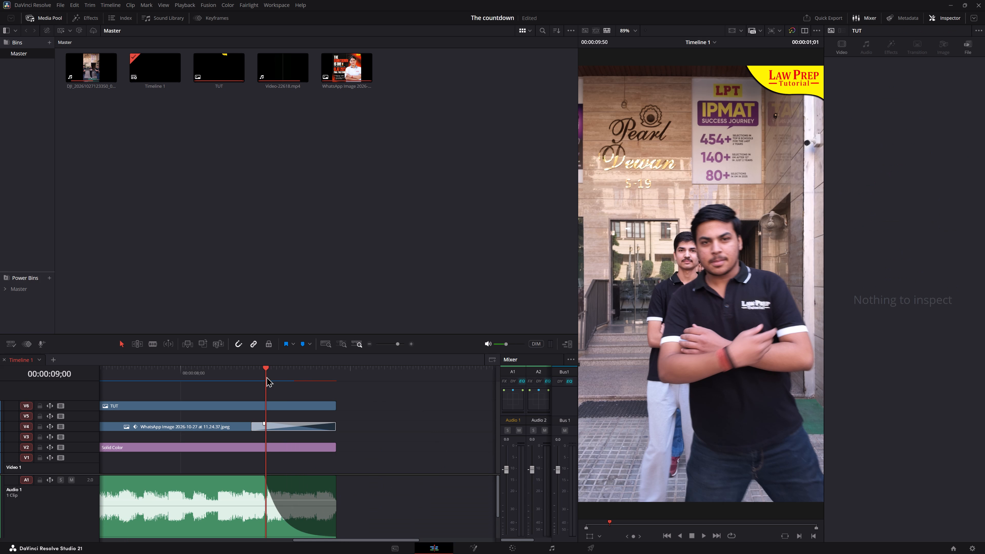
click(239, 372)
drag(233, 374, 103, 382)
key(space)
click(228, 392)
key(space)
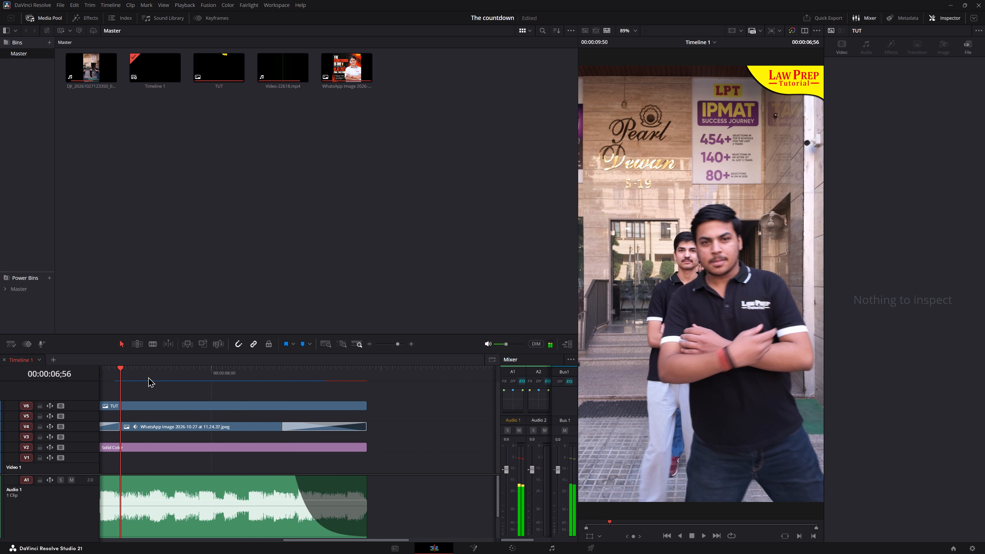
click(148, 377)
key(space)
Save The countdown project.
key(ctrl+s)
key(ctrl+s)
key(ctrl+s)
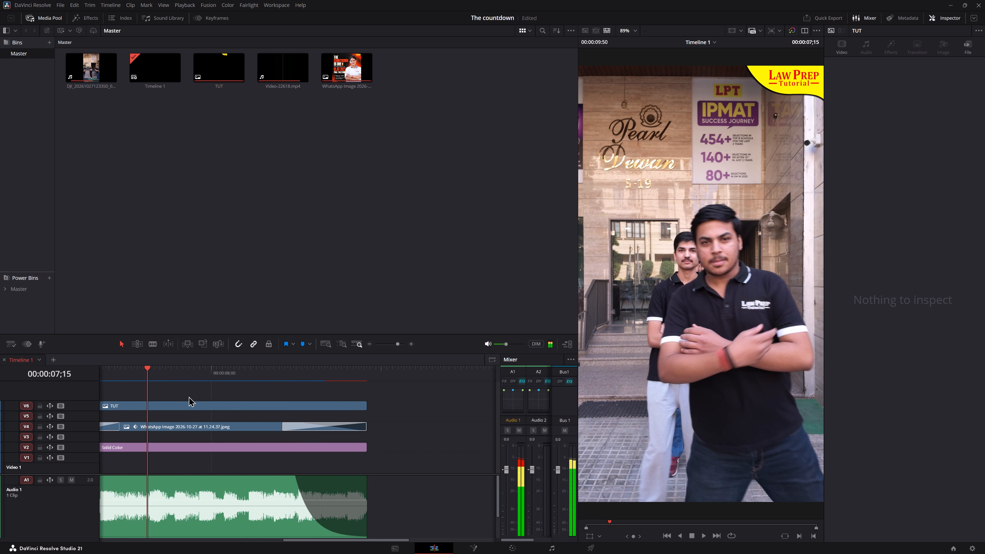
key(ctrl+s)
Retry timeline playback from 00:00:07;15 and clear the clip selection.
alt+scroll(193, 400, down, 10)
key(space)
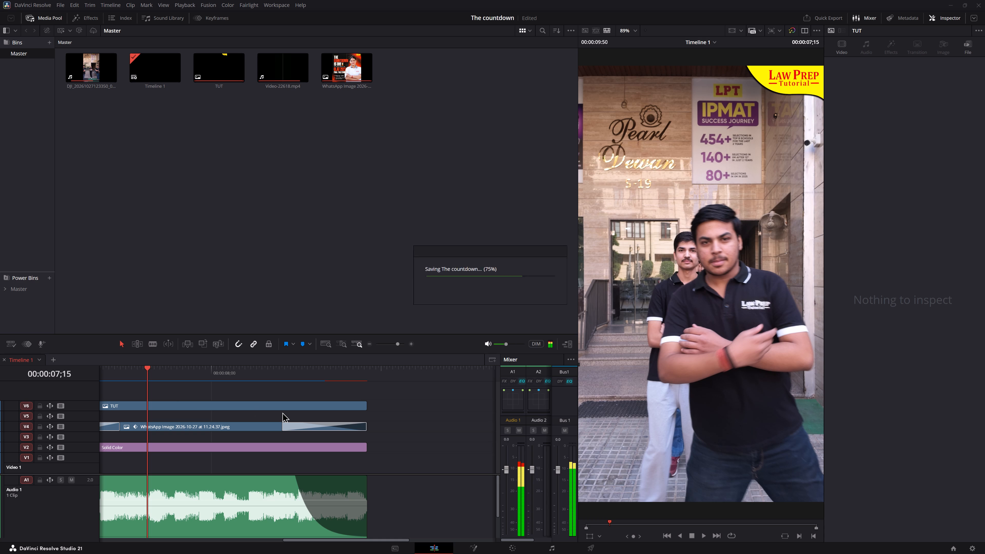
key(space)
key(space)
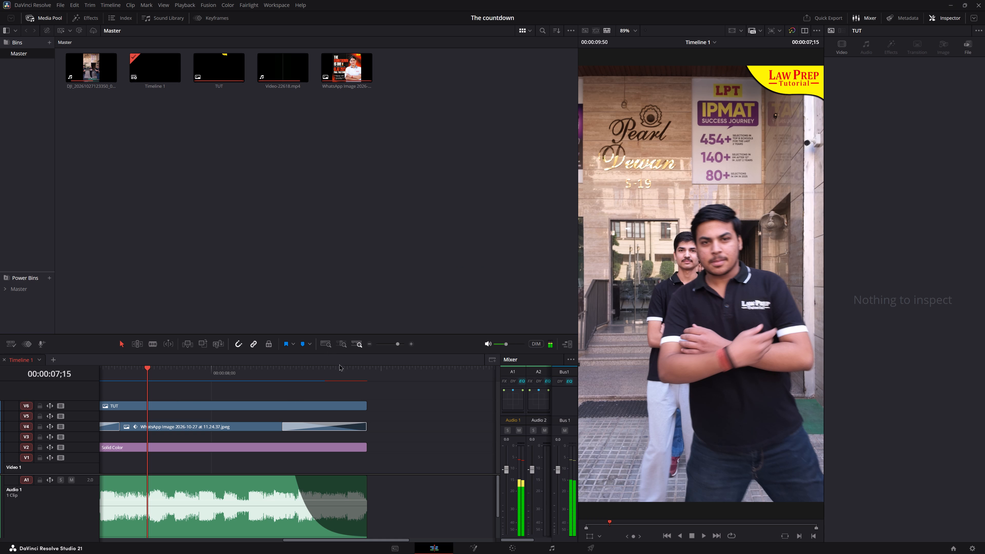
click(470, 431)
drag(436, 454, 70, 106)
key(space)
click(173, 394)
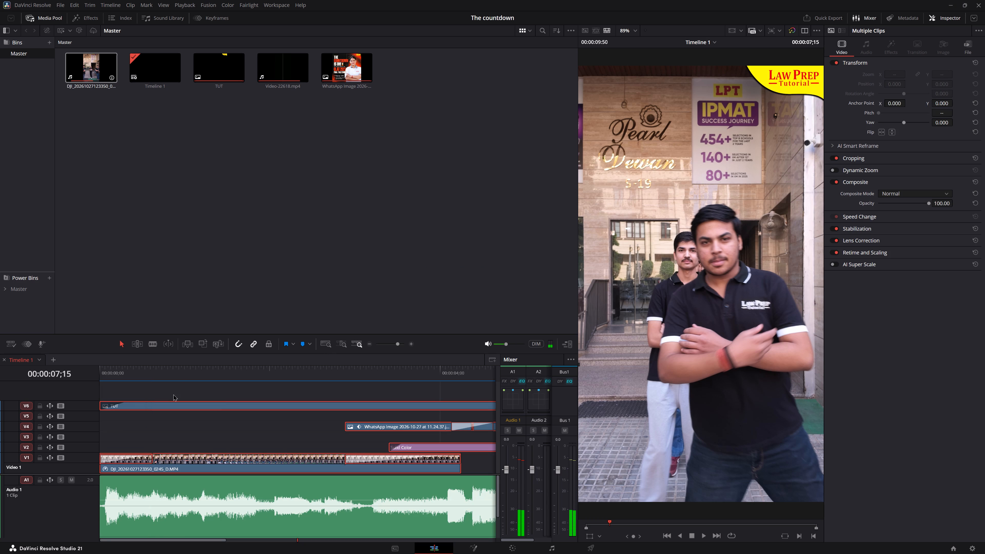
key(space)
click(241, 85)
click(218, 182)
drag(230, 223, 230, 235)
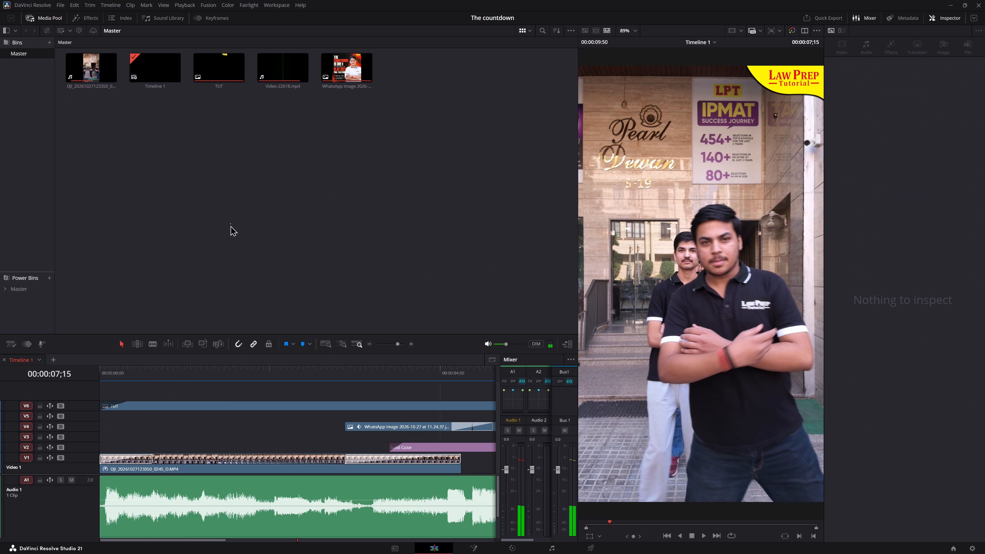
Set proxy handling to Prefer Proxies.
alt+scroll(233, 421, down, 5)
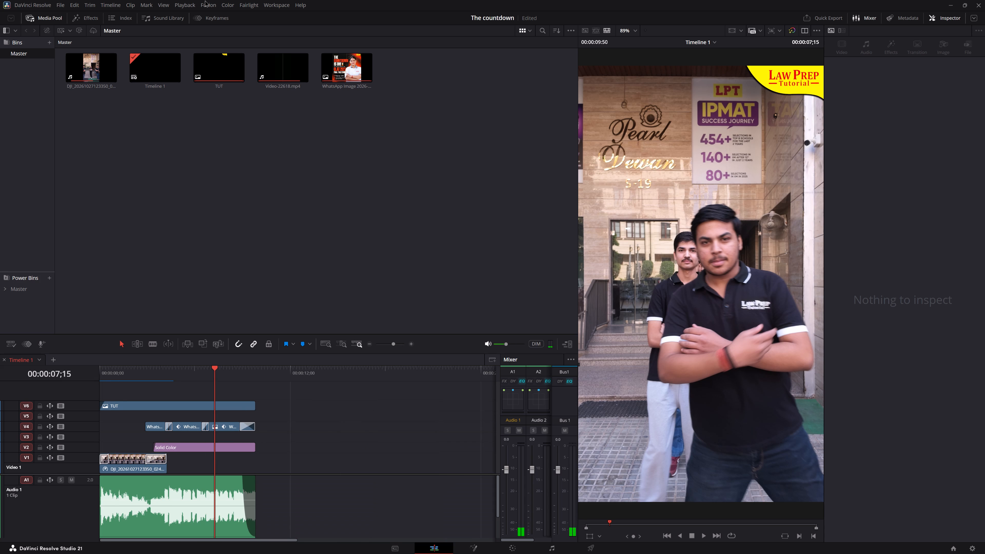
click(181, 7)
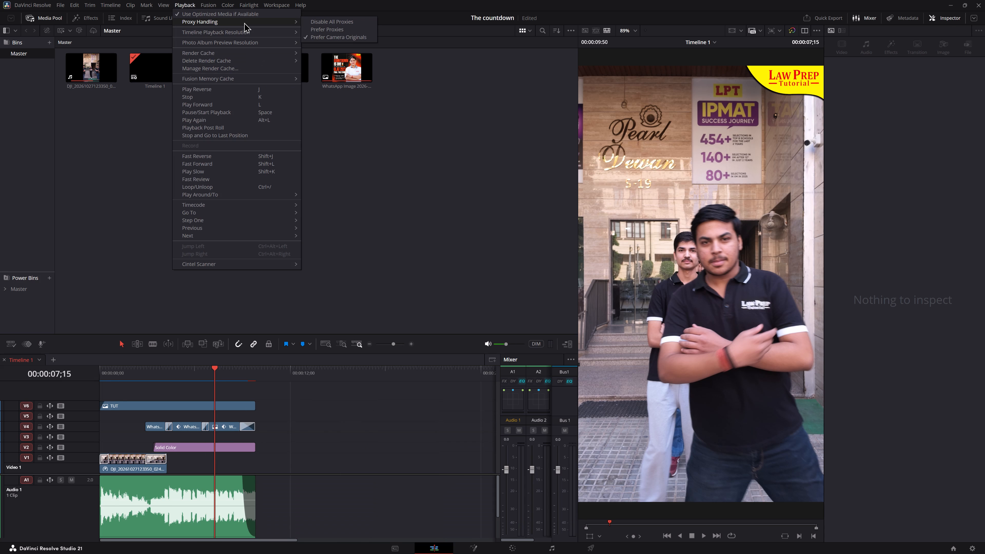
click(343, 27)
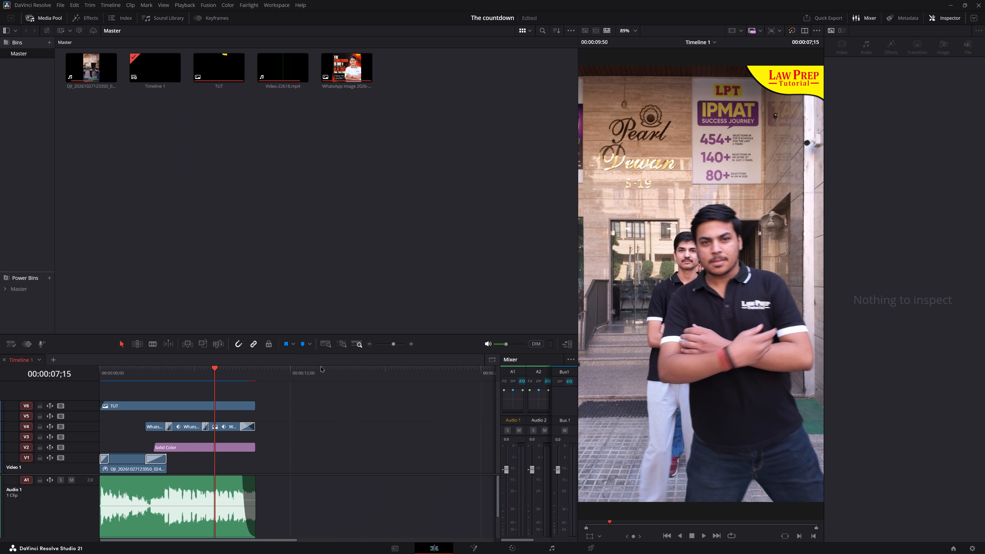
Select all the timeline clips and set the Fusion Memory Cache to On.
drag(349, 509, 14, 304)
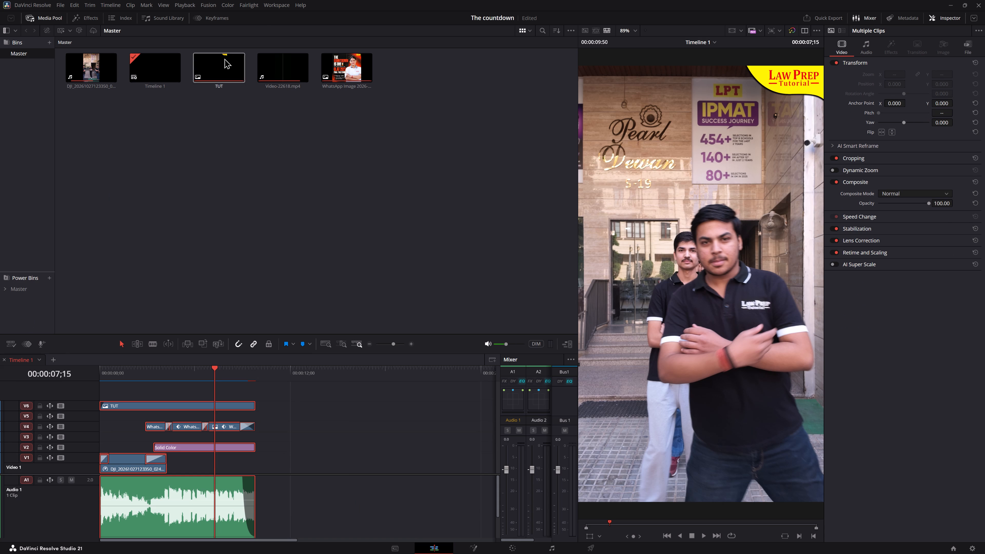
click(182, 7)
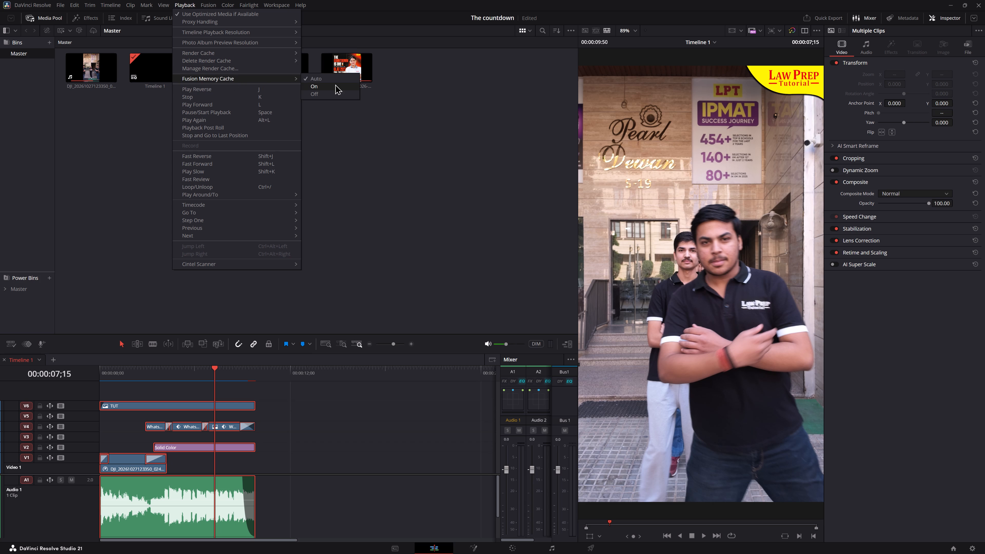
click(335, 84)
Try to scrub the timeline back toward its start to check playback.
drag(140, 380, 136, 380)
drag(117, 375, 0, 389)
drag(277, 393, 274, 394)
drag(281, 382, 281, 368)
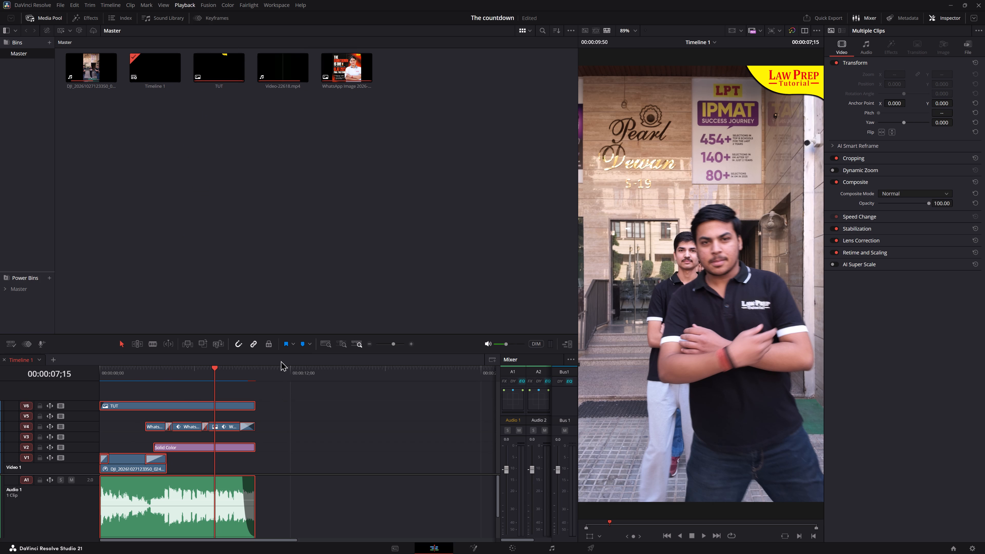
click(281, 361)
drag(274, 366, 265, 368)
drag(213, 366, 153, 362)
drag(132, 366, 109, 371)
click(134, 401)
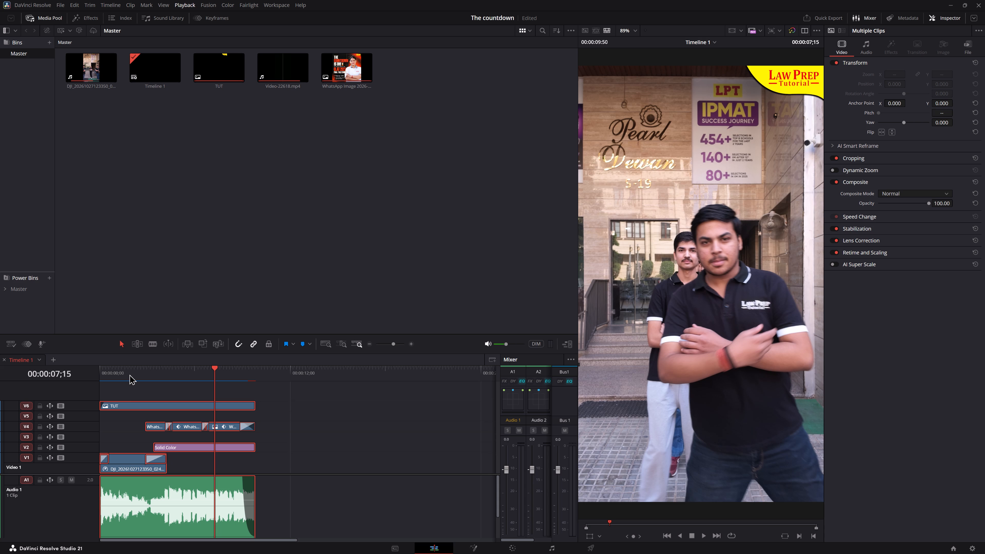
click(129, 374)
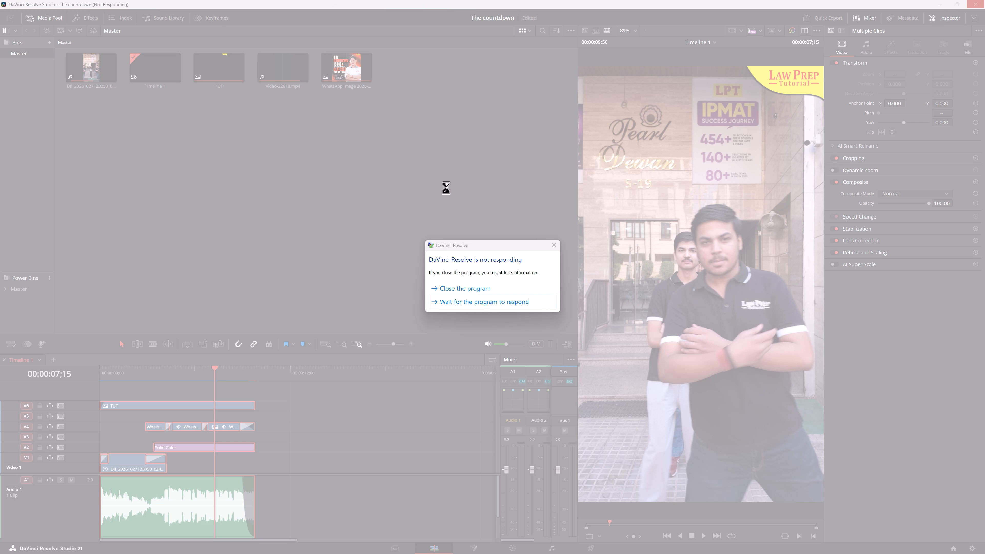
Close the unresponsive DaVinci Resolve program.
click(493, 290)
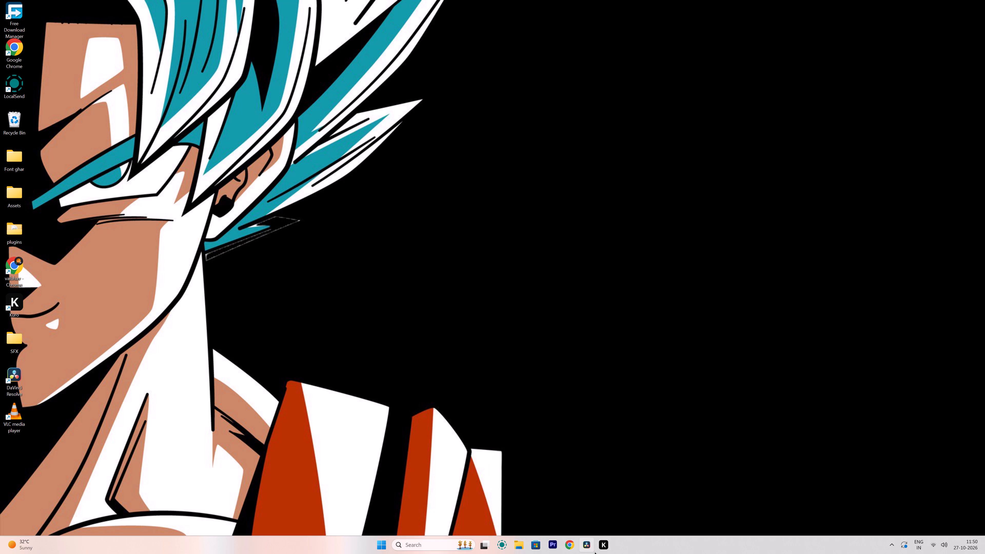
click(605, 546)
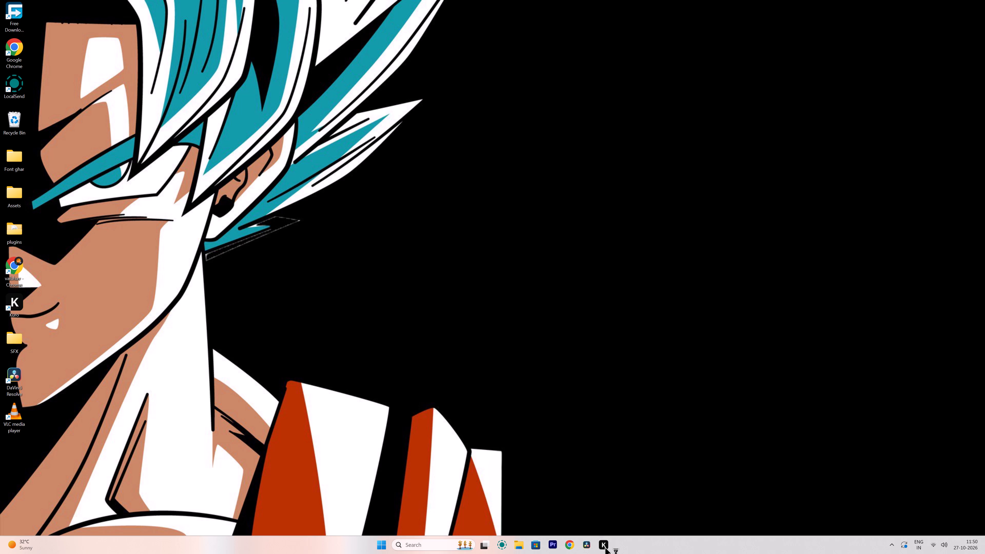
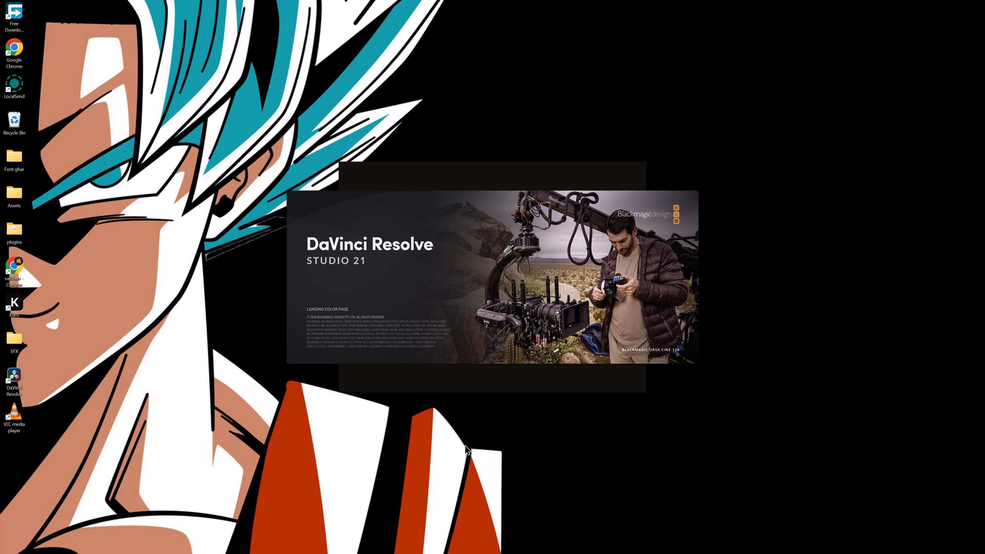
Reopen The countdown project from the REEL'S folder of the local project library.
click(578, 316)
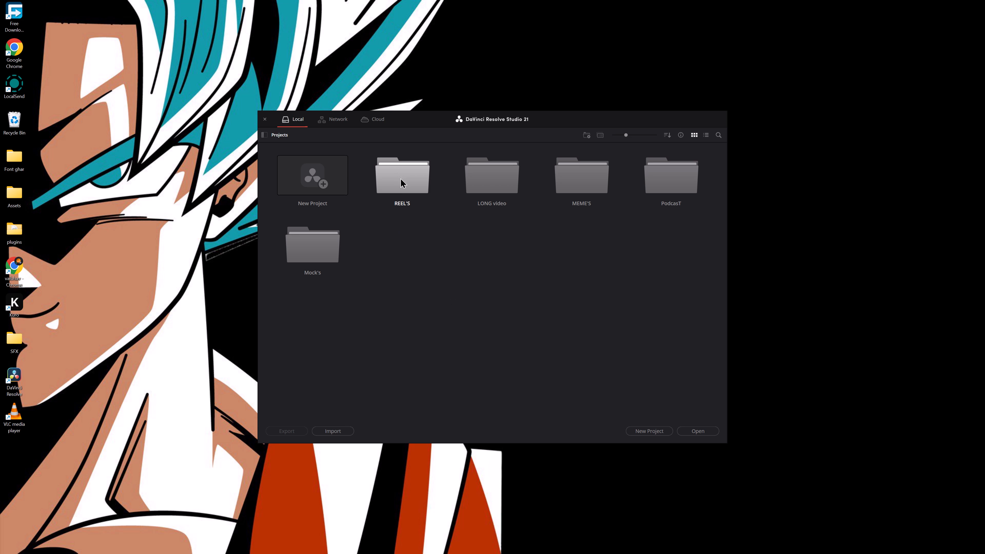
double_click(409, 166)
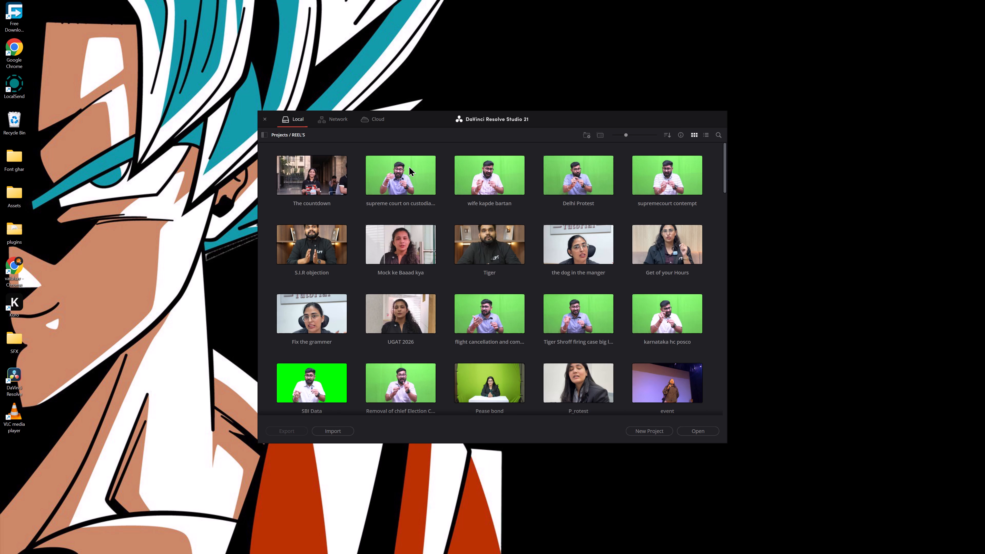
double_click(302, 172)
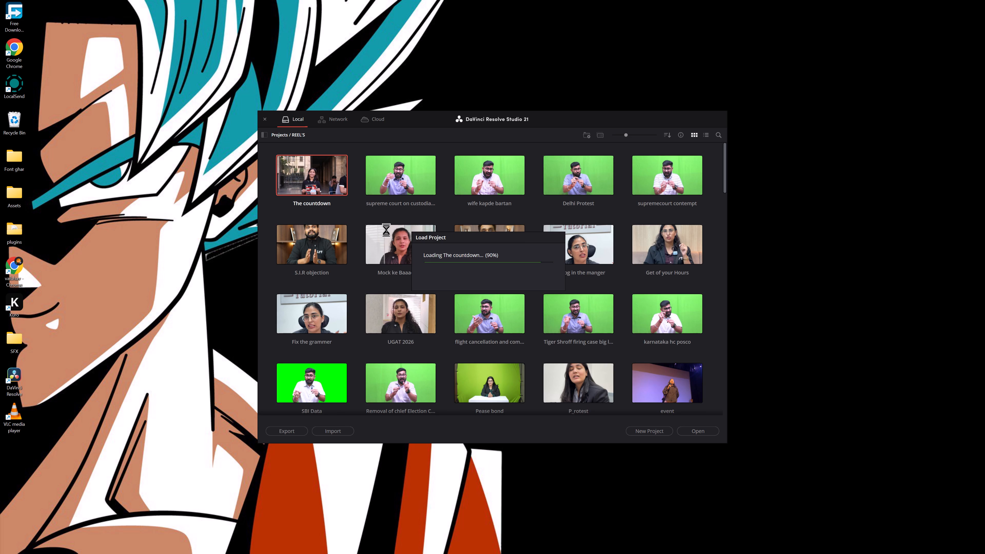
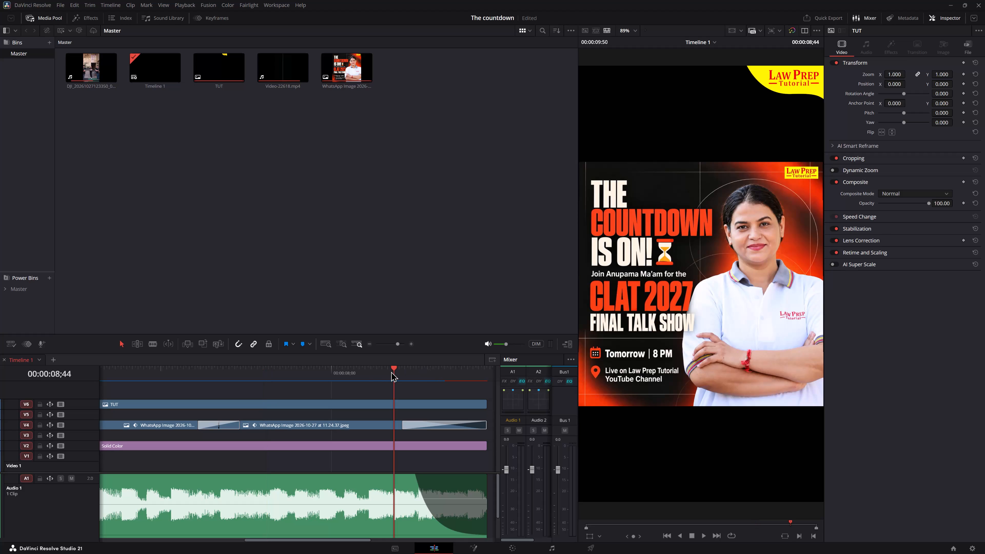
Play the timeline's closing section, then replay from 00:00:05;52, to check how smoothly the V4 image clip transitions run.
drag(363, 369, 282, 375)
key(space)
key(space)
key(space)
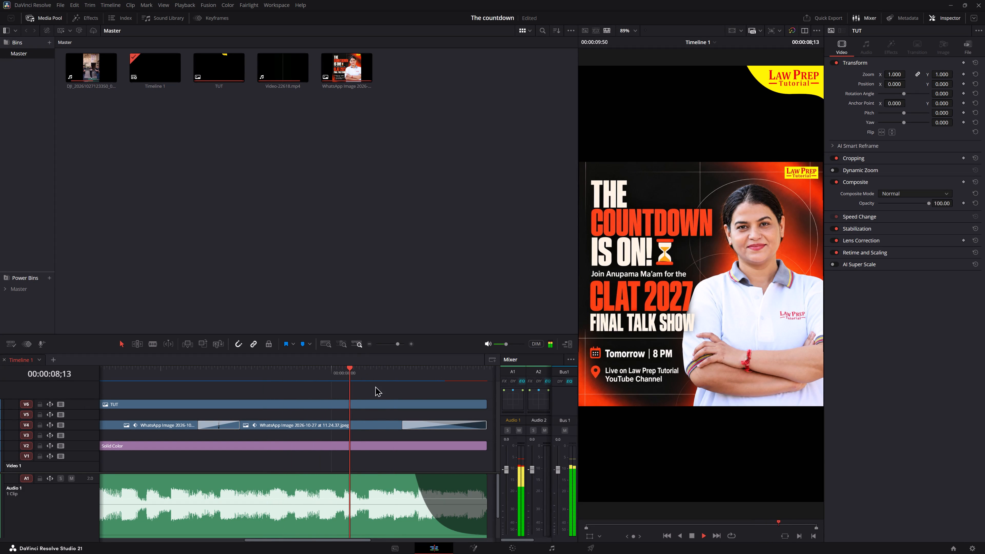
key(space)
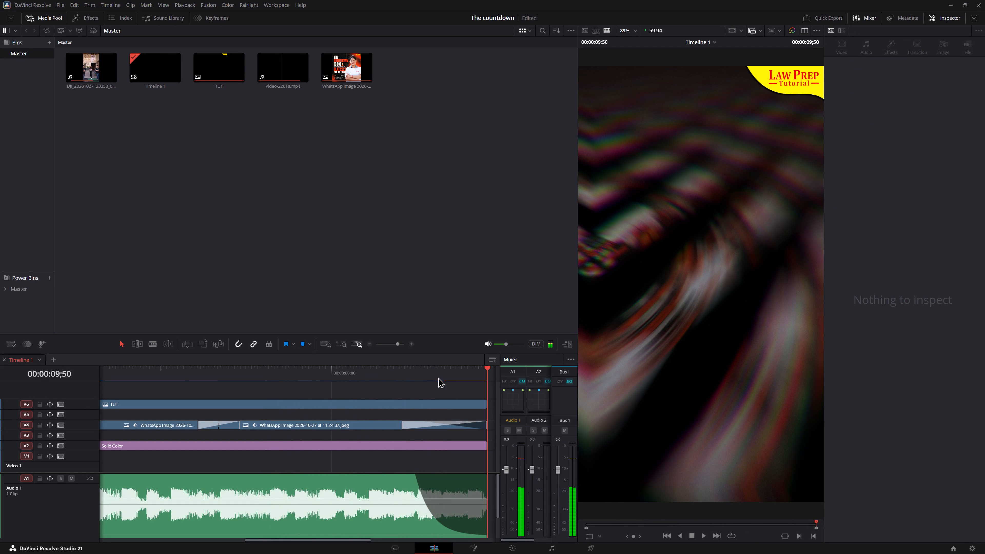
drag(421, 375, 150, 383)
key(space)
click(259, 391)
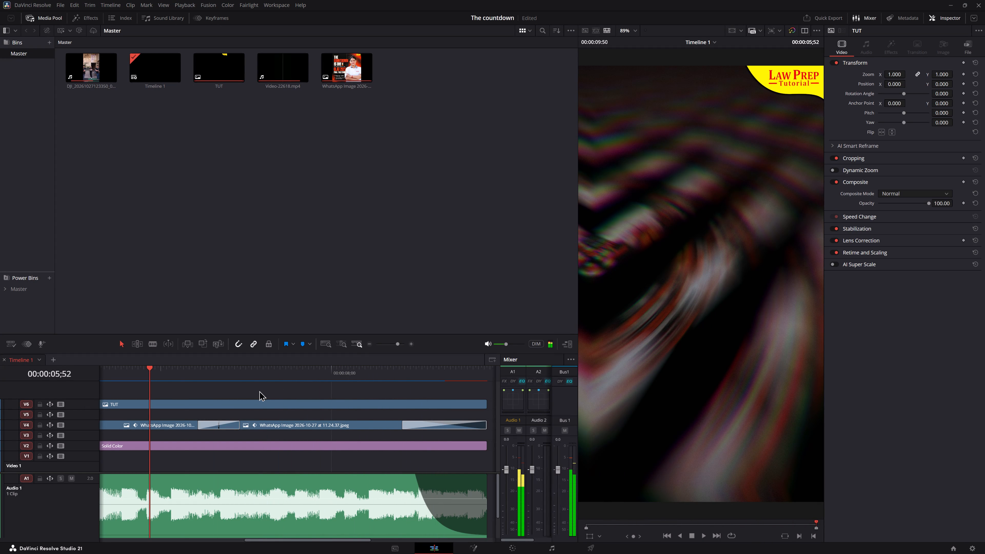
key(space)
key(space)
key(space)
key(space)
key(space)
key(space)
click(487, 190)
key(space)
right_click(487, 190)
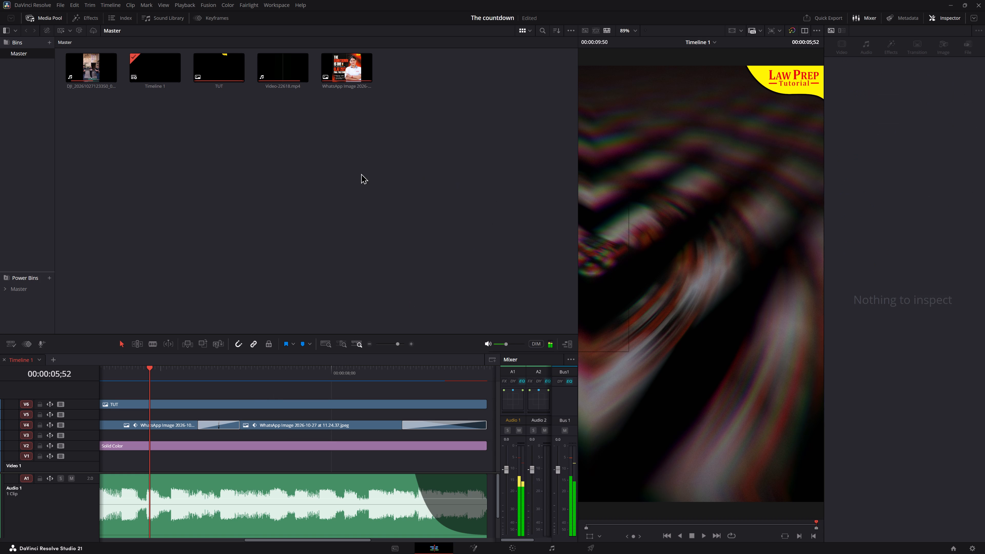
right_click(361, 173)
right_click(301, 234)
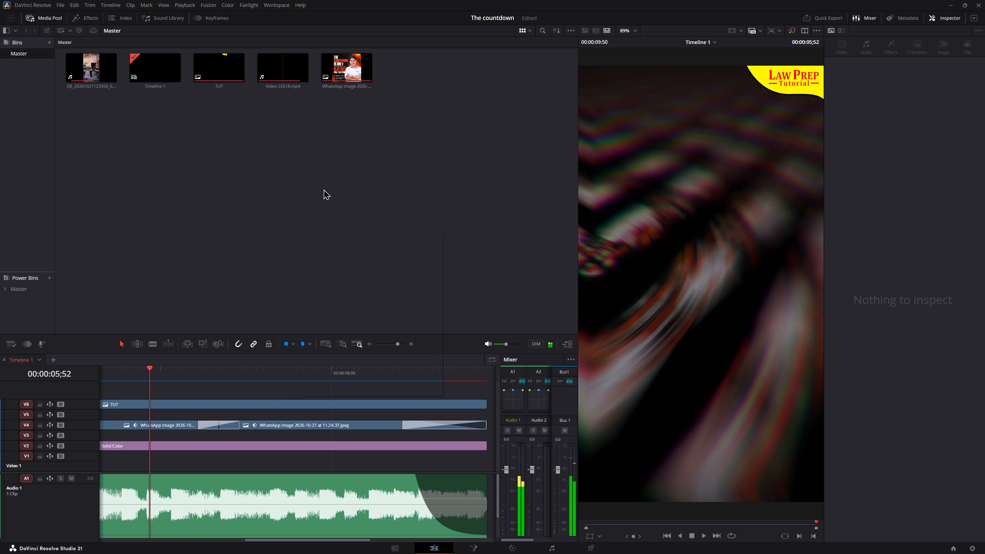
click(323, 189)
Close DaVinci Resolve, saving The countdown project.
click(984, 0)
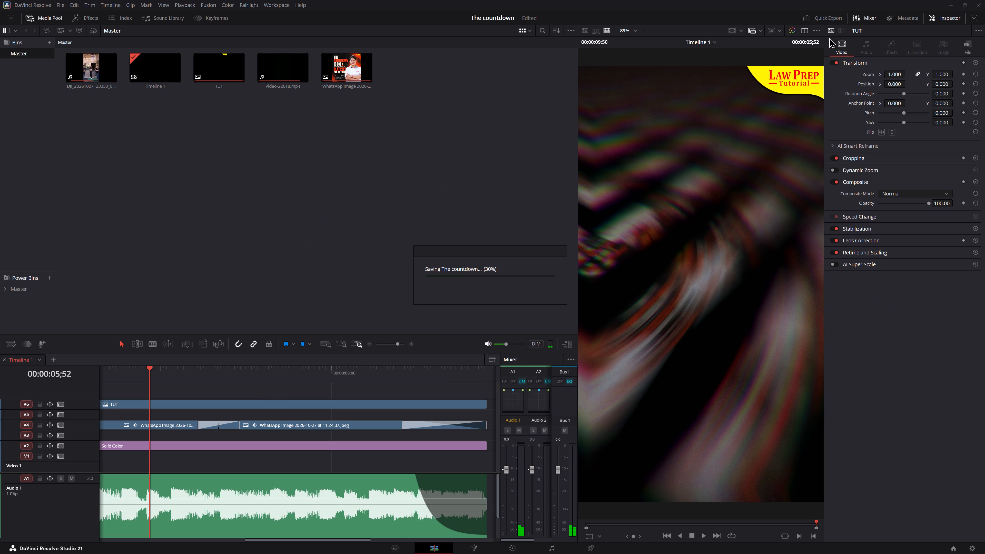
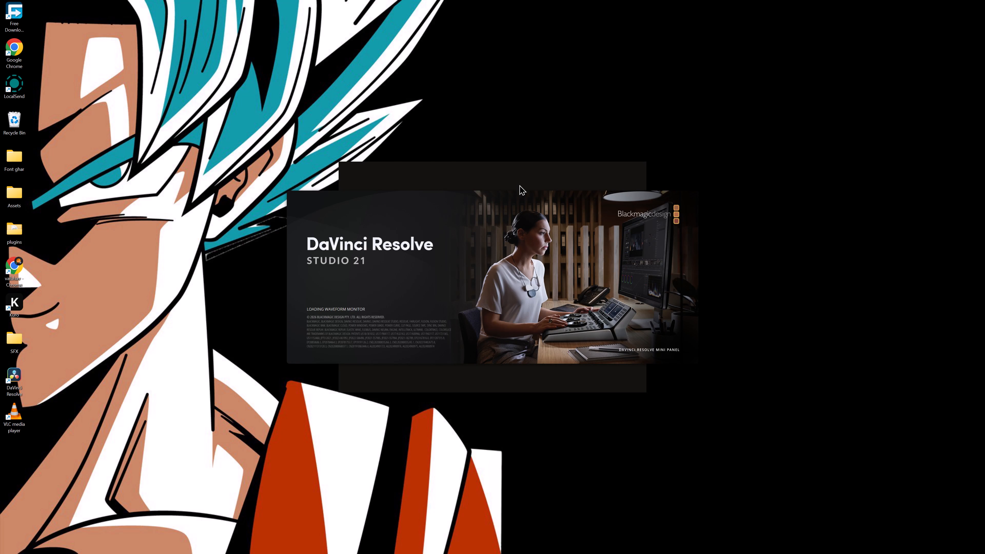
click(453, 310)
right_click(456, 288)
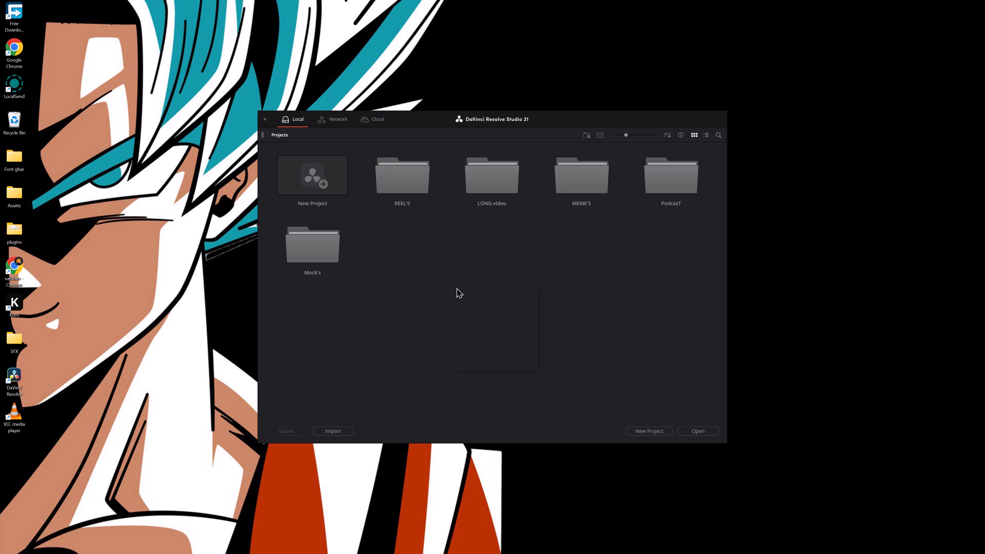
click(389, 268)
Export a project archive of The countdown from the REEL'S folder to October/27/Video 1, with proxy media included alongside media files and render cache.
double_click(391, 178)
right_click(319, 168)
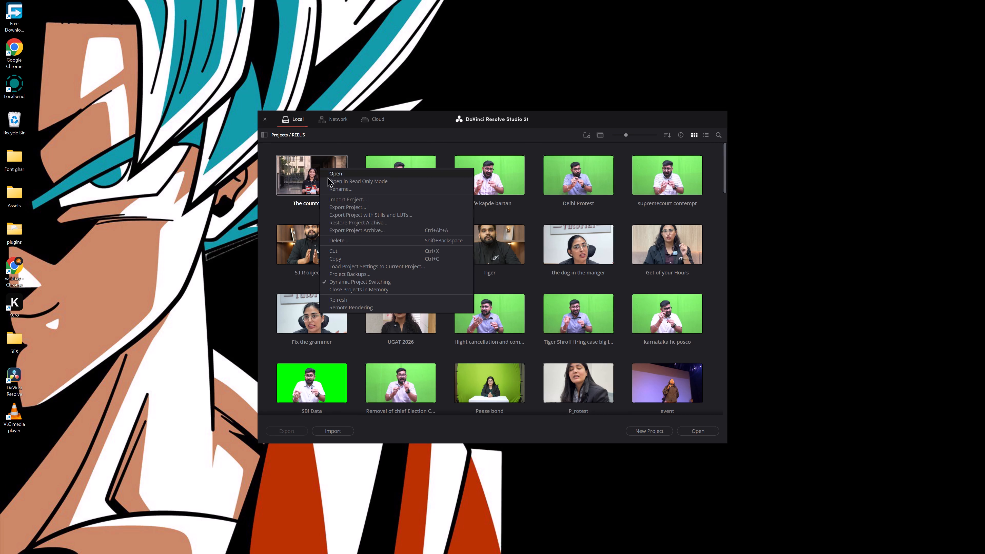
click(356, 231)
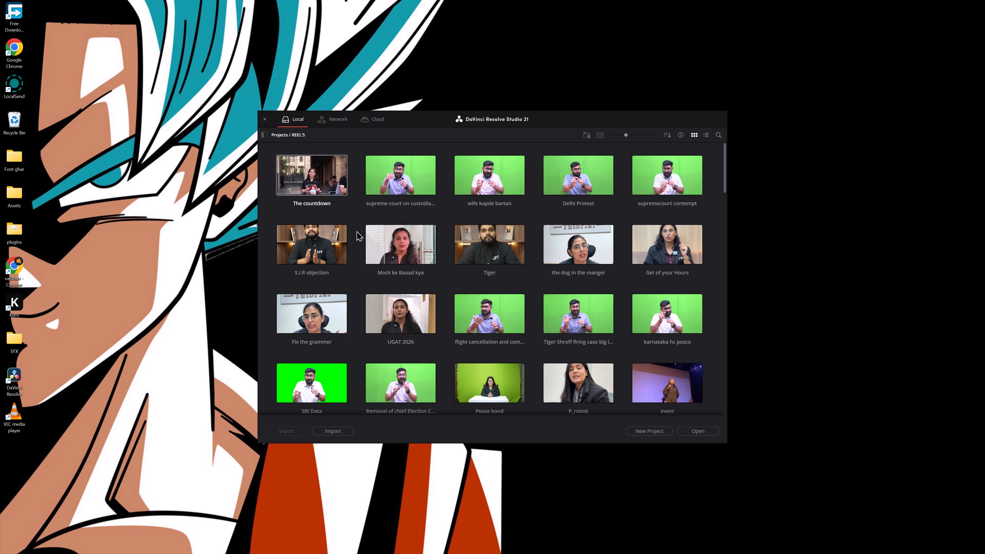
click(297, 292)
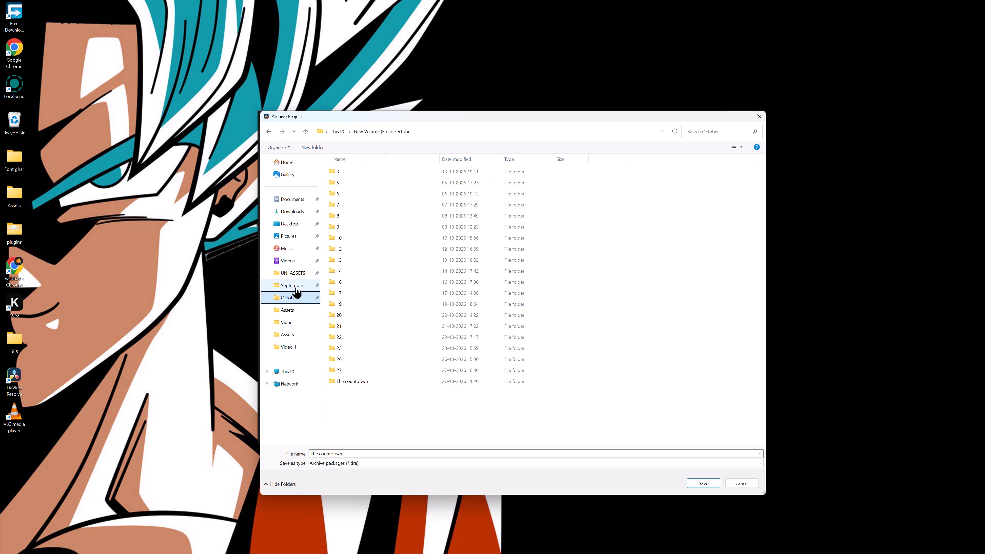
double_click(371, 369)
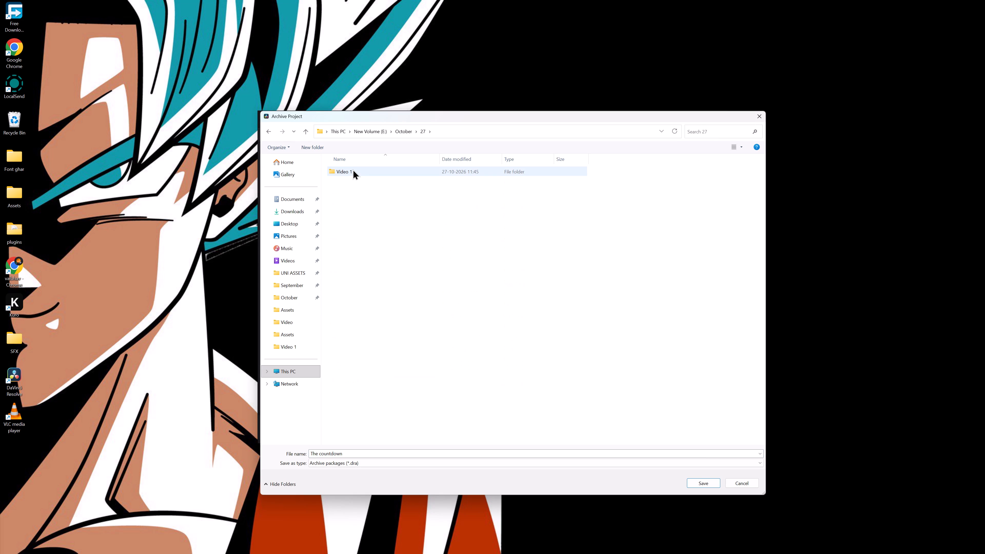
double_click(353, 169)
click(698, 481)
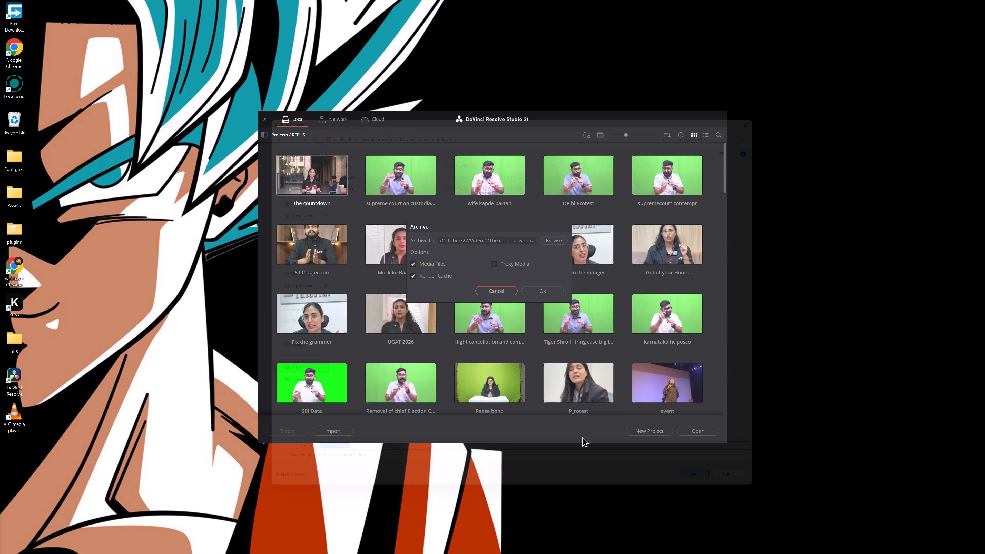
click(496, 264)
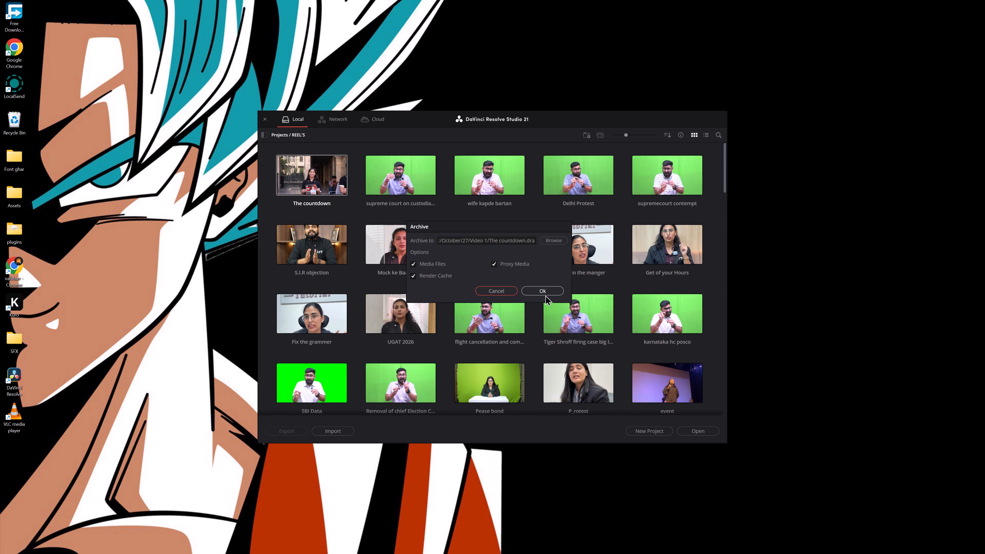
click(542, 289)
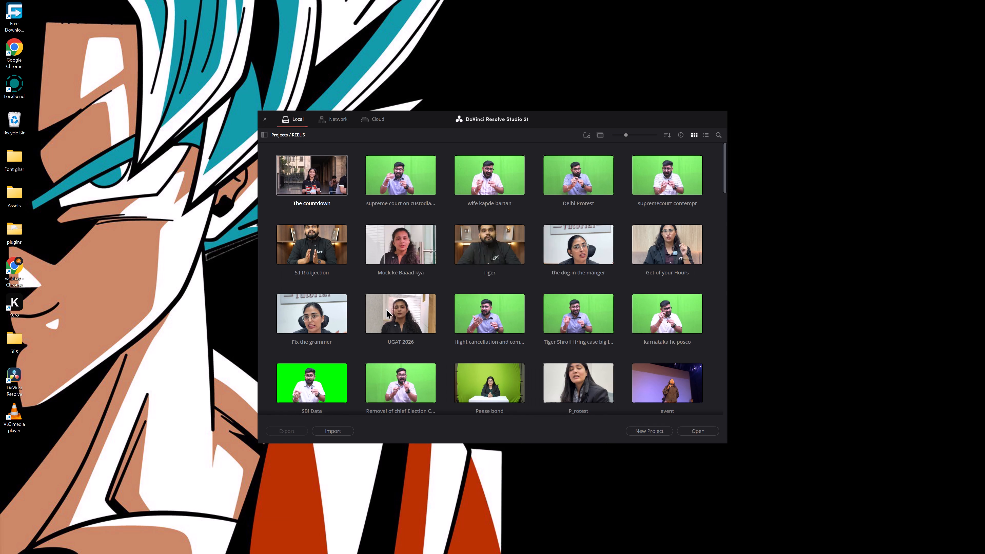
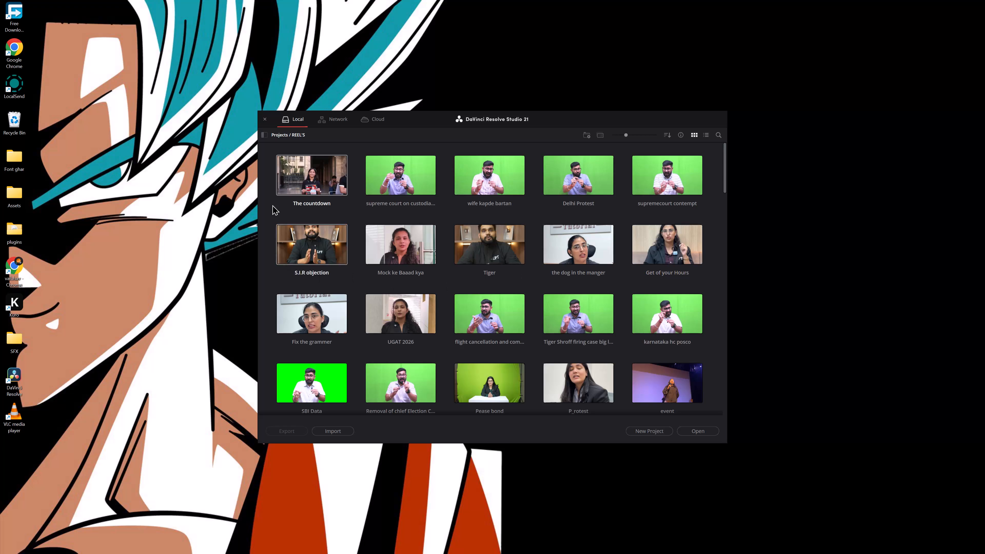
Open The countdown project from the REEL'S folder.
double_click(310, 180)
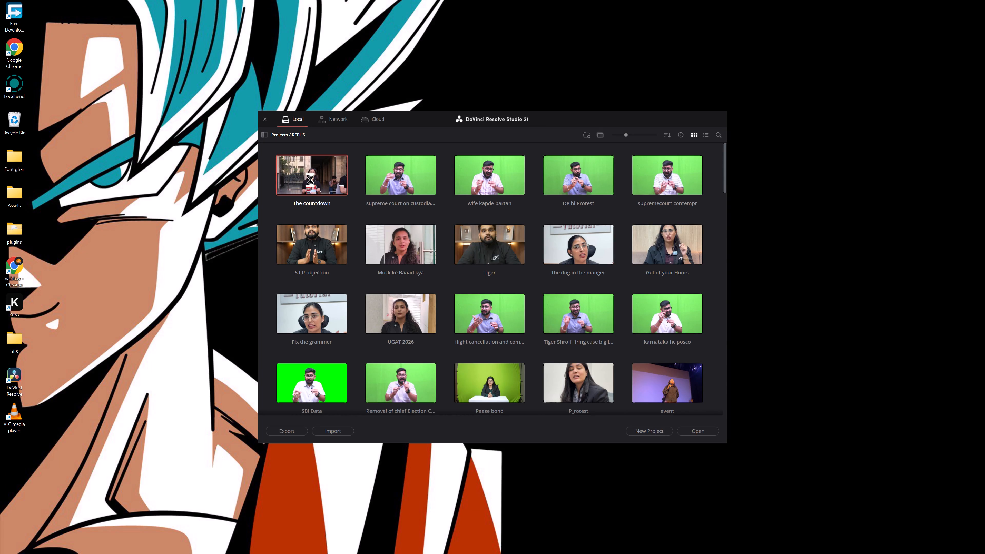
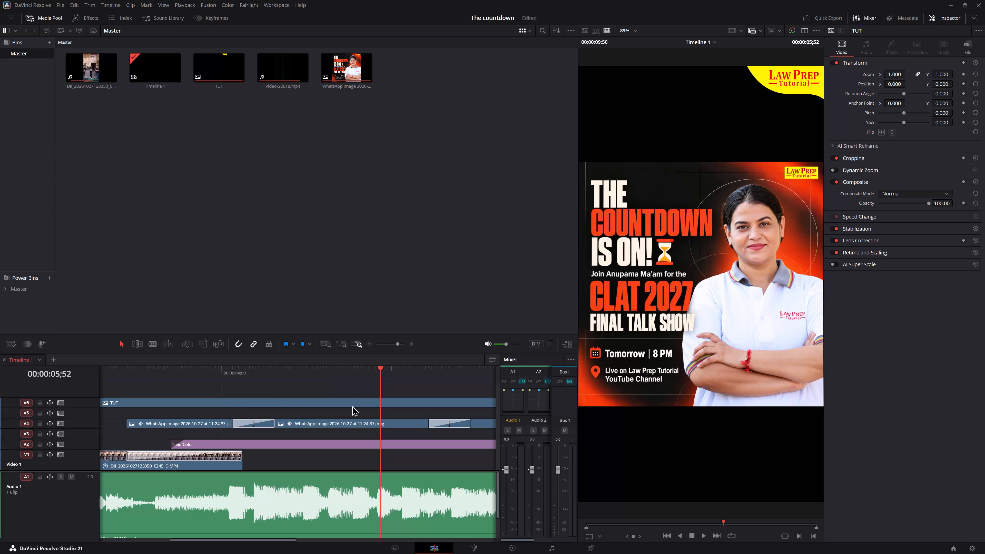
Save the project.
alt+scroll(352, 405, down, 3)
ctrl+scroll(360, 416, up, 5)
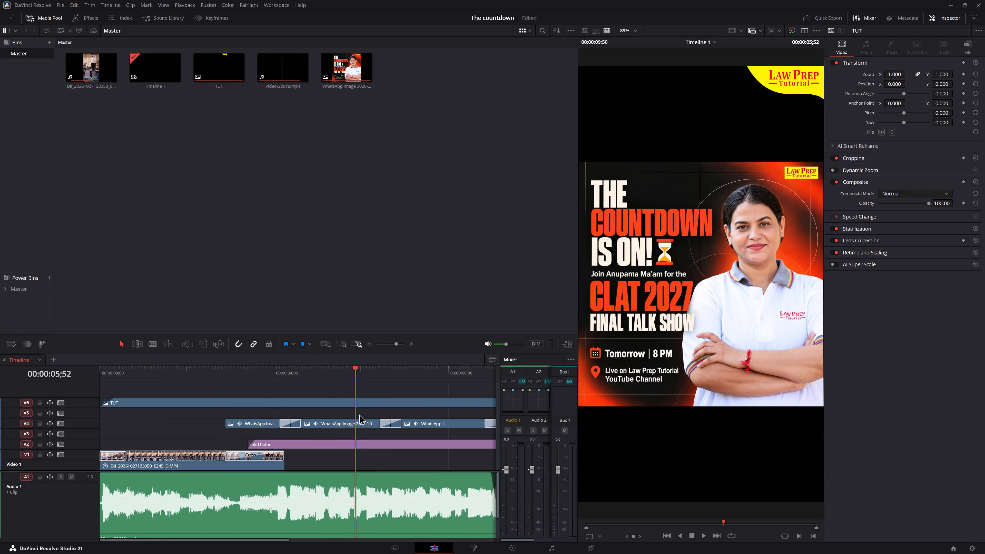
key(ctrl+s)
key(ctrl+s)
Play and scrub the opening footage and the first poster transition to check how they run.
click(159, 367)
key(space)
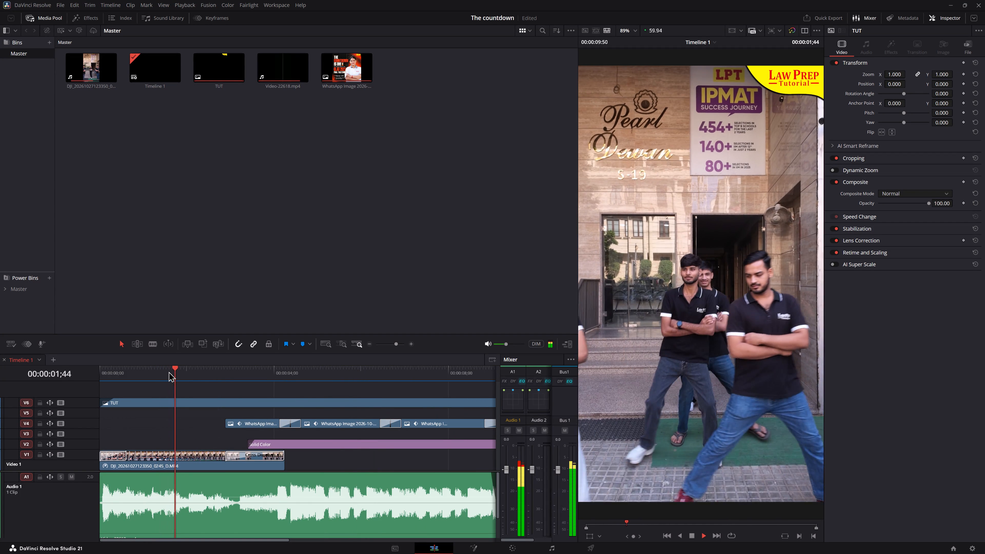
key(space)
drag(232, 371, 114, 385)
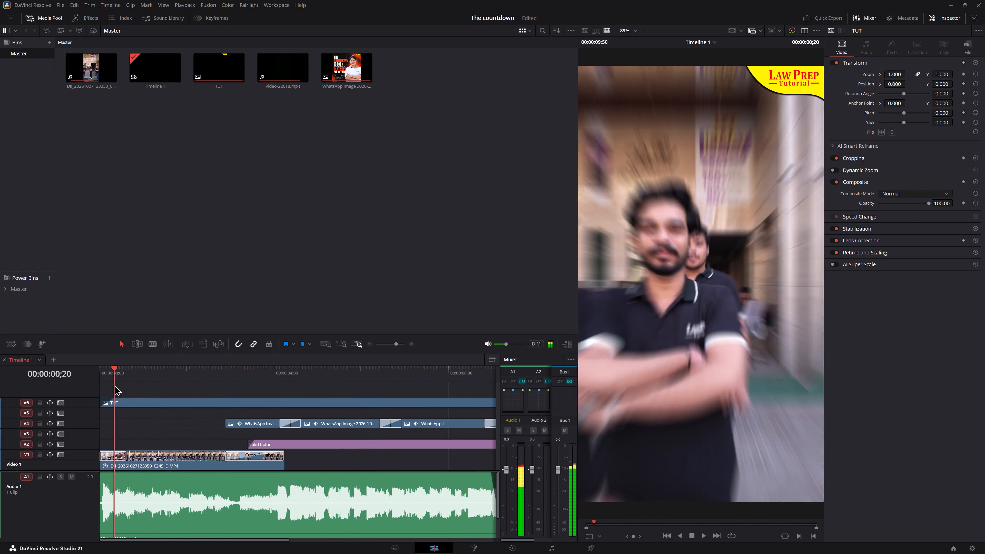
drag(114, 385, 145, 386)
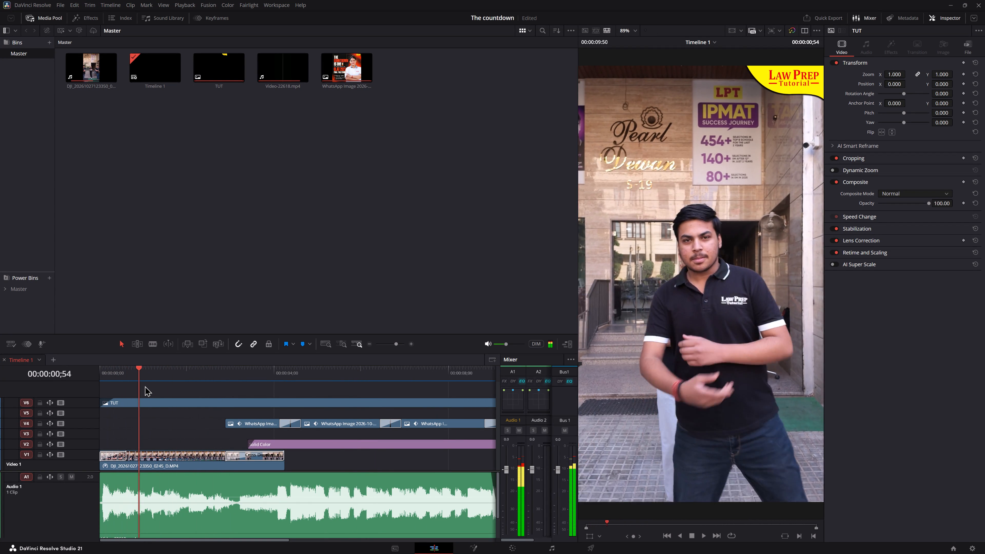
drag(145, 386, 297, 399)
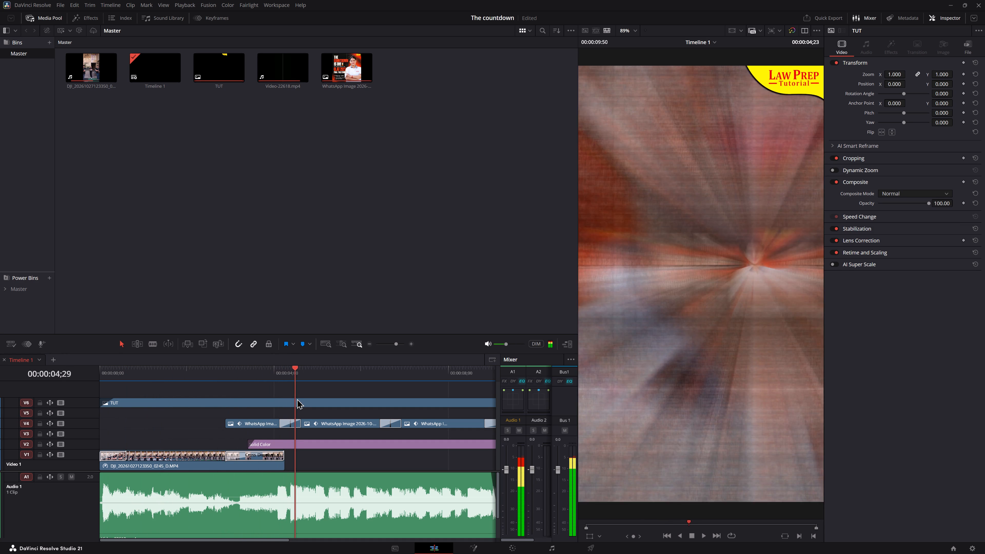
drag(297, 399, 280, 400)
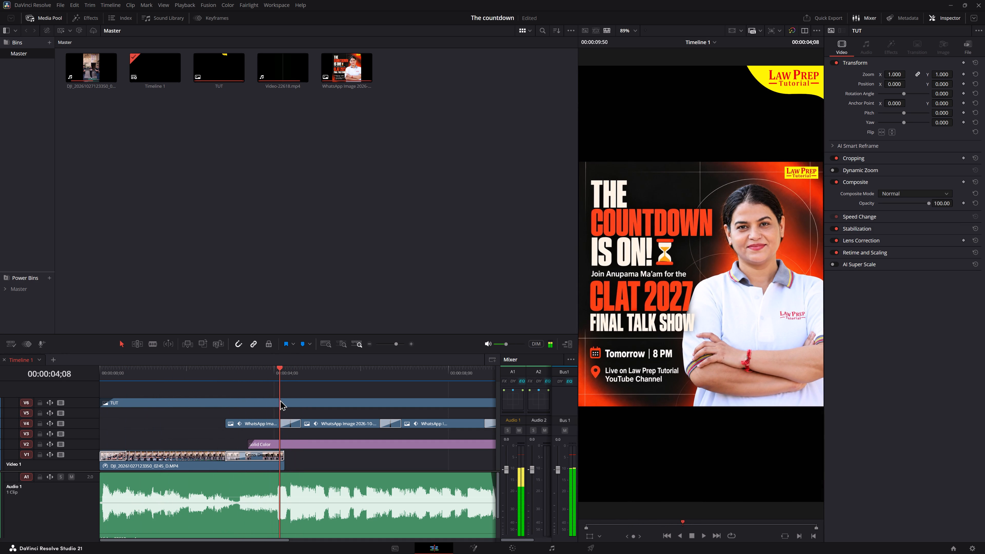
drag(280, 400, 234, 403)
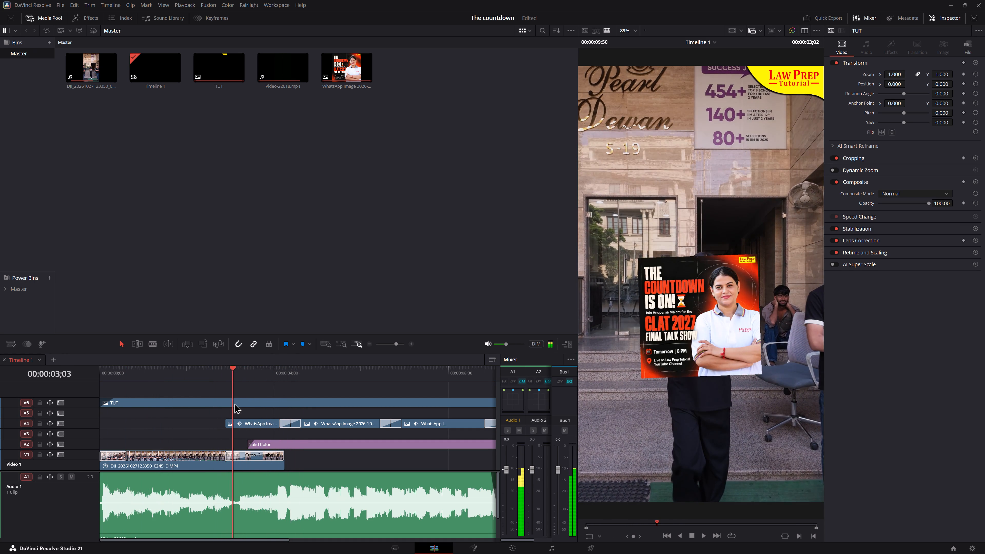
drag(234, 403, 286, 402)
Delete the Zoom In (Custom Point) transition between the first and second poster clips on V4 and play the plain cut.
click(290, 427)
click(279, 427)
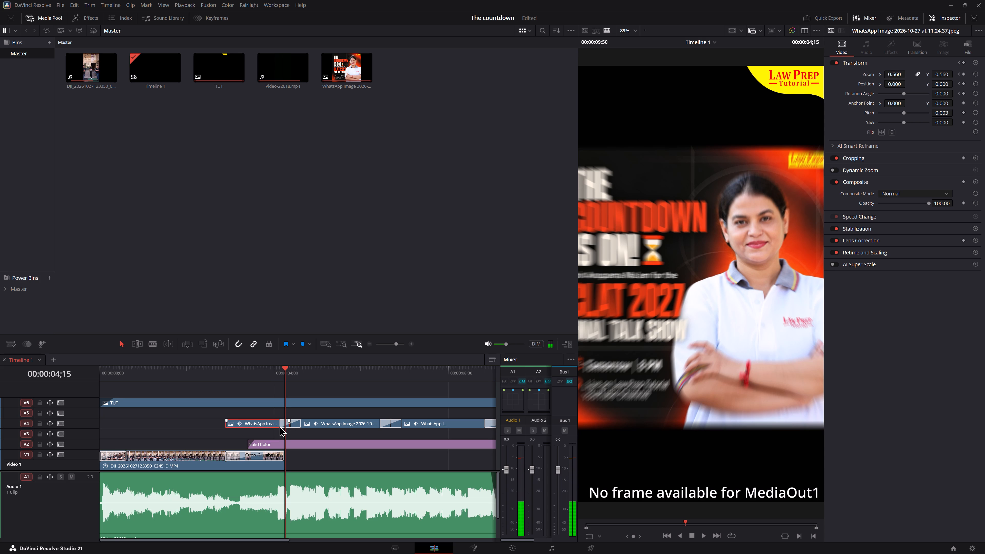
click(279, 426)
click(282, 425)
right_click(282, 425)
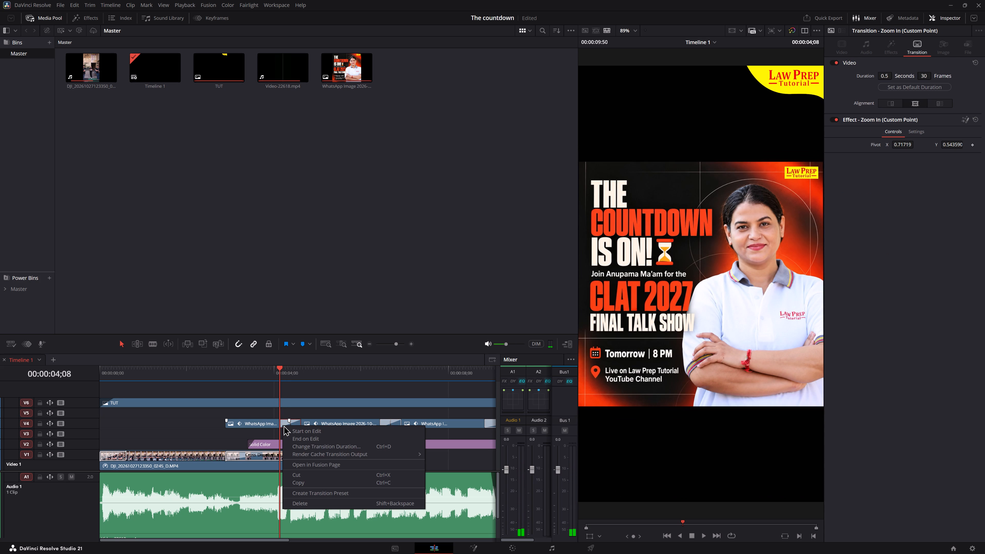
click(283, 424)
click(283, 424)
key(space)
key(space)
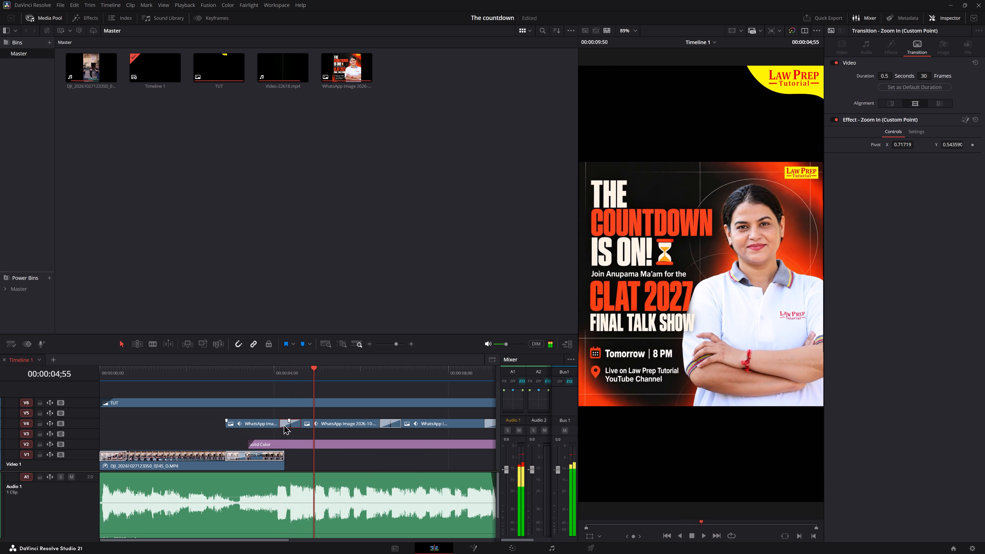
click(283, 424)
key(BackSpace)
click(260, 376)
key(space)
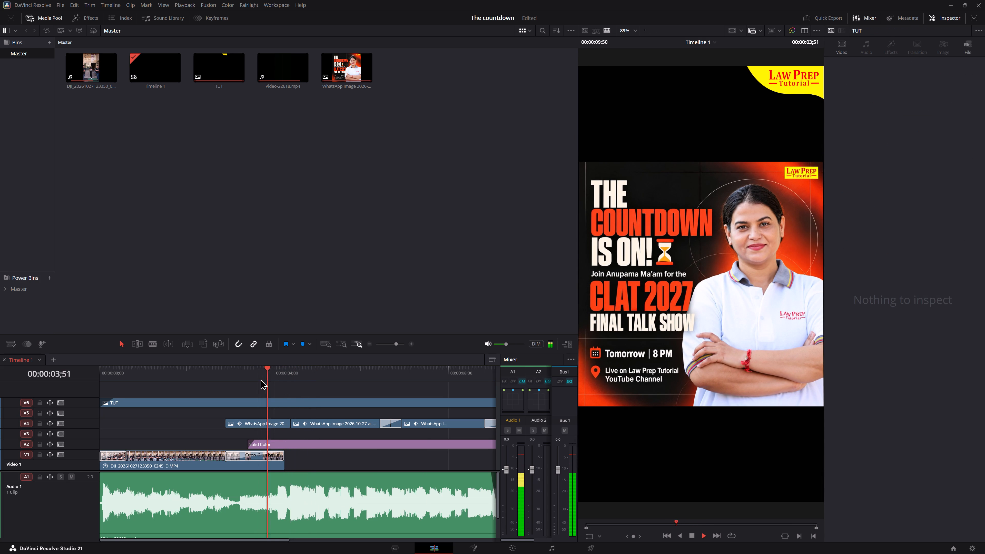
key(space)
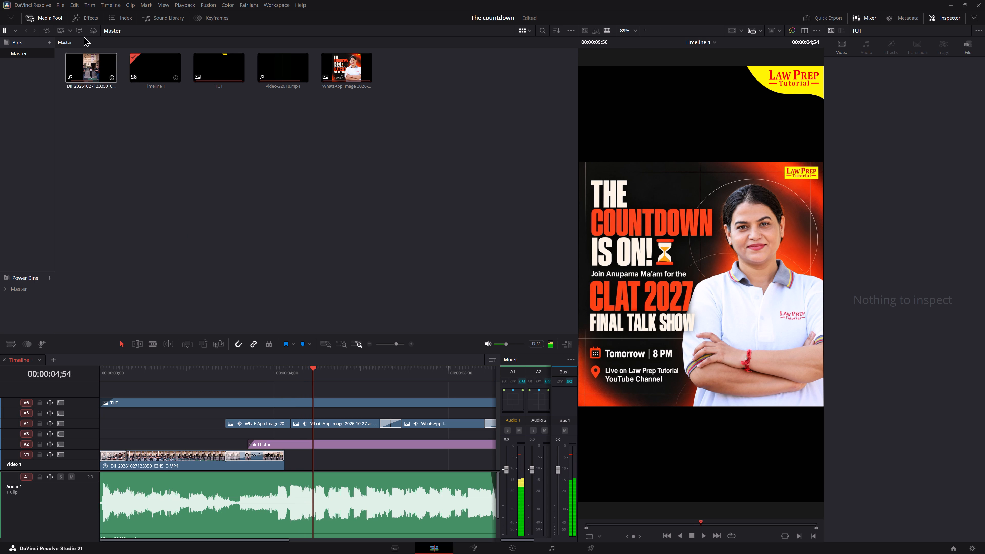
Add a Stretch Blur transition between the first and second poster clips on V4 and shorten it to 28 frames.
click(77, 19)
scroll(491, 248, down, 4)
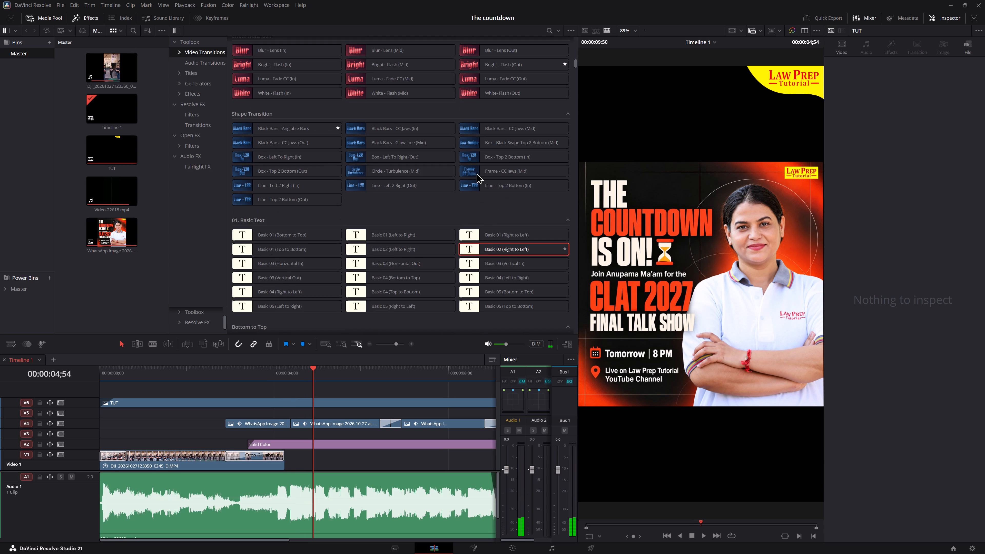
scroll(472, 174, up, 2)
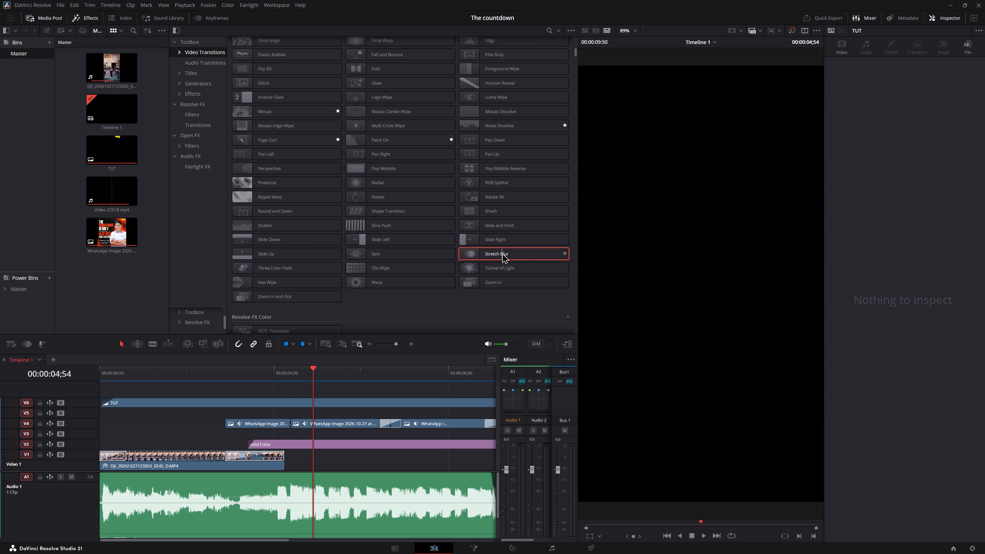
drag(502, 253, 290, 422)
click(275, 422)
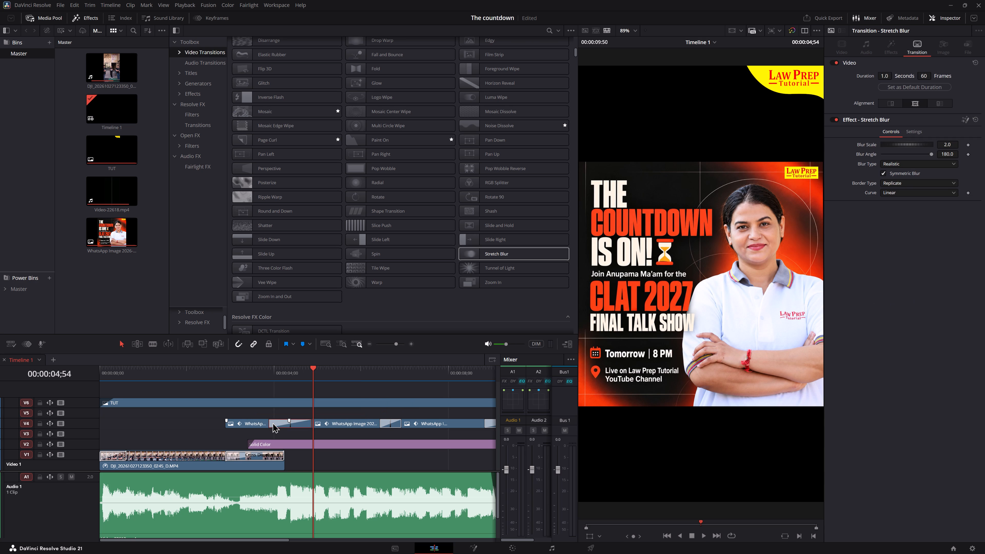
drag(269, 422, 281, 422)
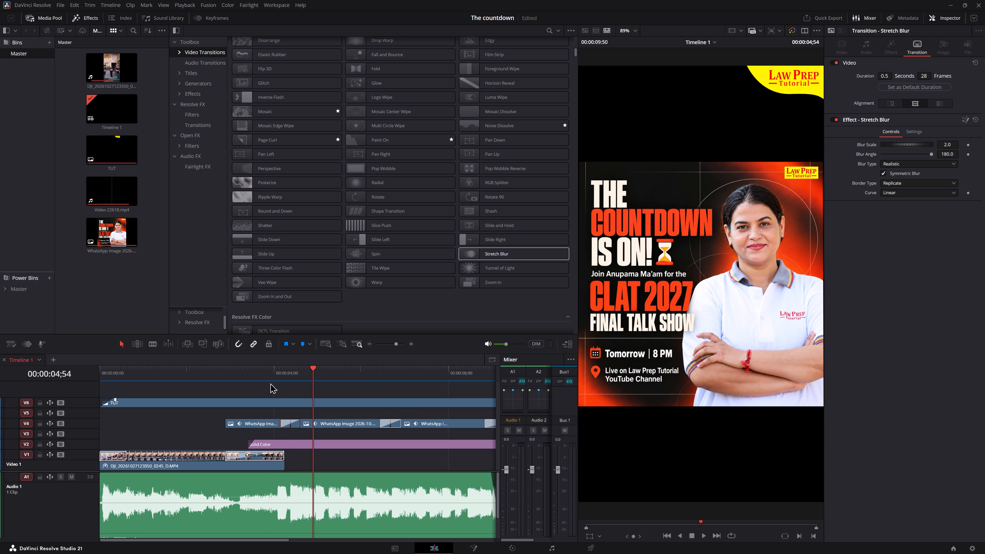
Play back the Stretch Blur transition and the following transition between the second and third poster clips.
click(267, 380)
key(space)
click(266, 372)
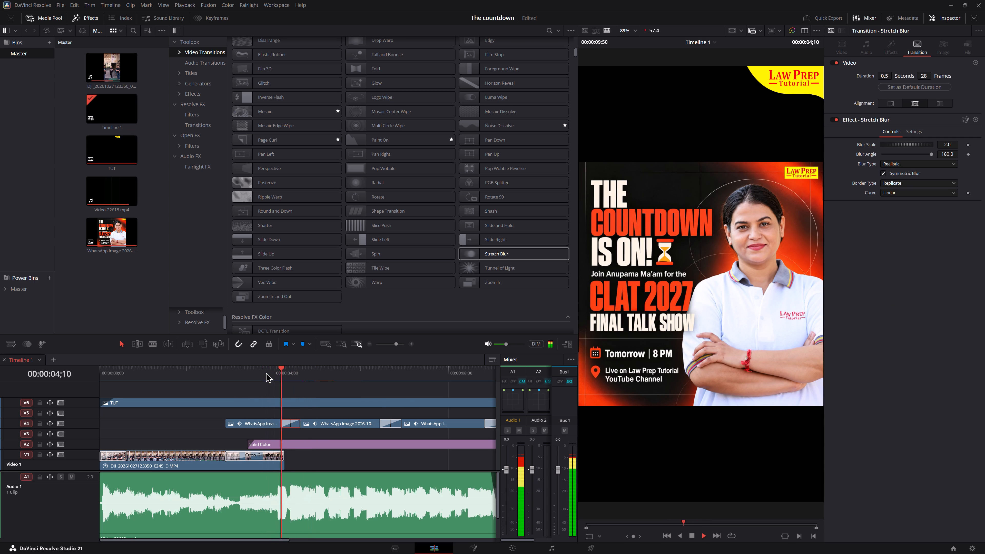
middle_drag(369, 389, 317, 385)
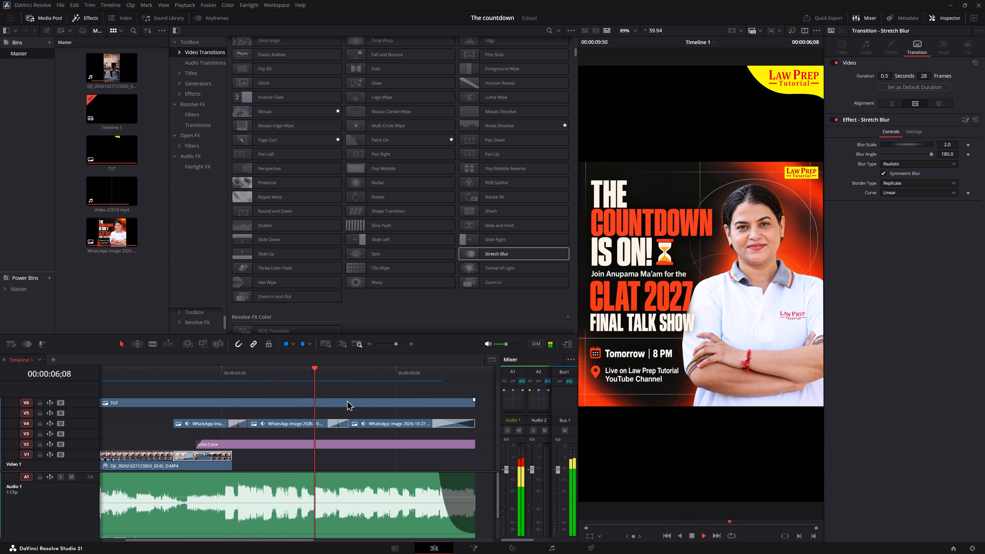
key(space)
click(323, 376)
key(space)
key(space)
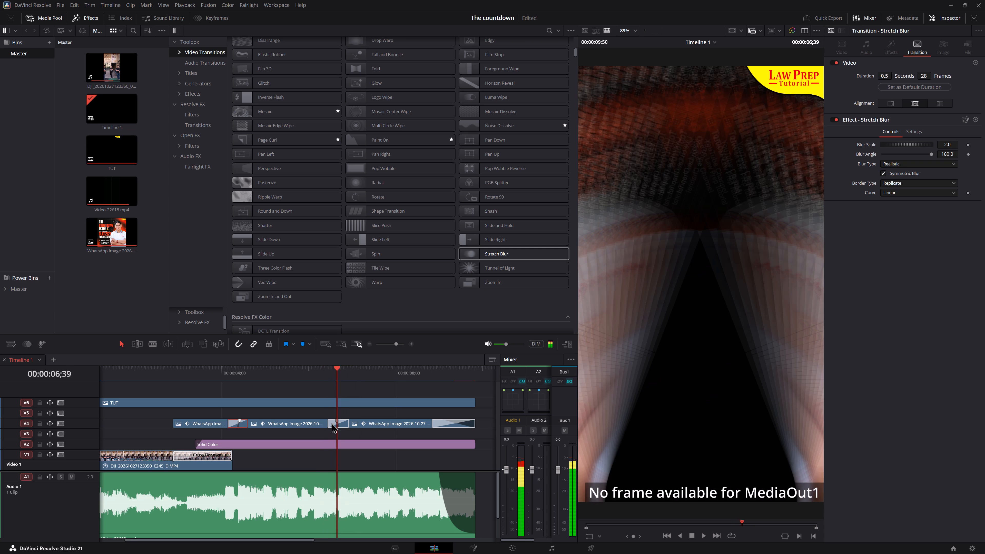
Delete the transition between the second and third poster clips on V4.
click(331, 426)
key(BackSpace)
Add a Mosaic Diamond (Bottom) transition between the second and third poster clips, shorten it to 18 frames and play it back.
scroll(368, 282, down, 5)
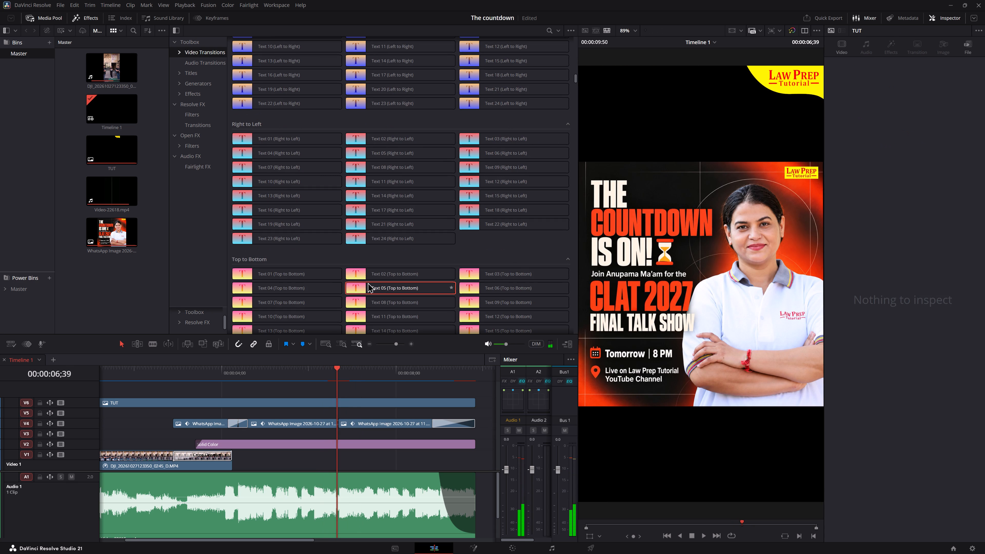
scroll(529, 262, down, 13)
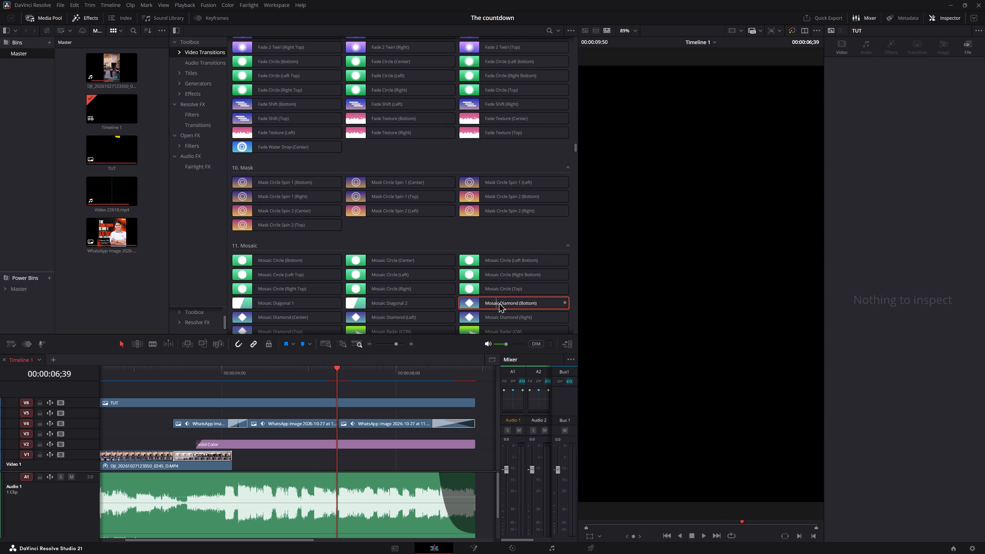
drag(485, 302, 338, 426)
click(315, 423)
click(321, 426)
drag(318, 424, 333, 425)
click(321, 370)
key(space)
click(321, 370)
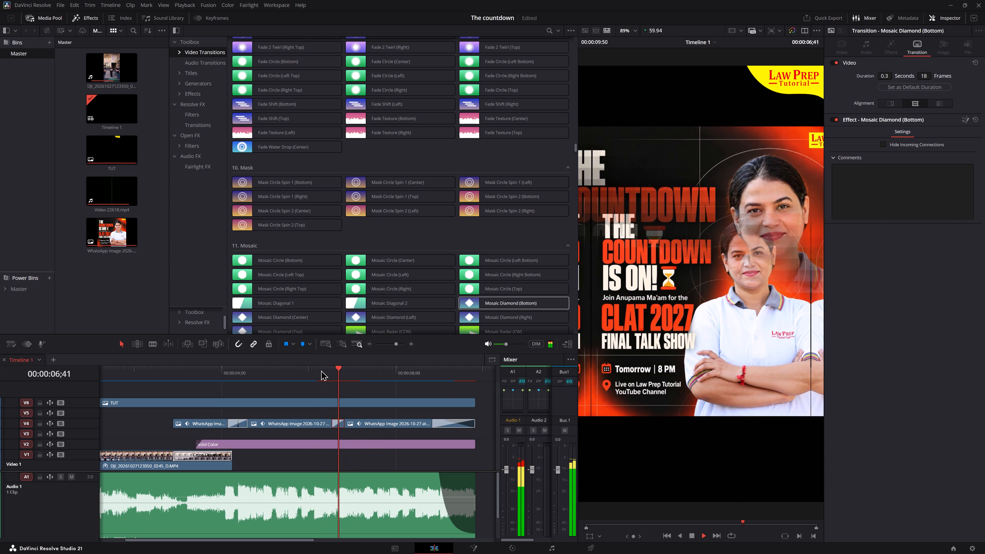
key(space)
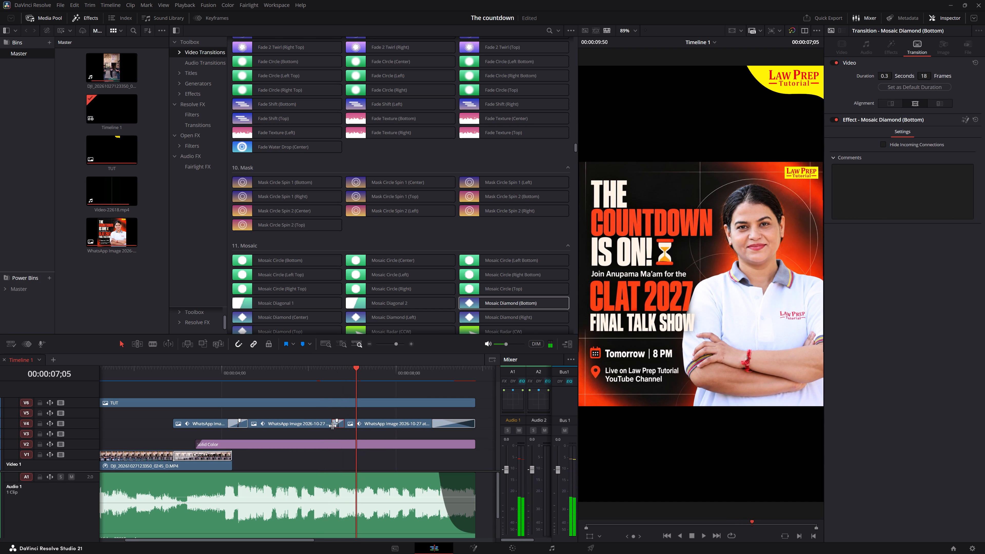
Lengthen the Mosaic Diamond (Bottom) transition to 62 frames and play it back.
drag(332, 426, 316, 426)
click(304, 378)
key(space)
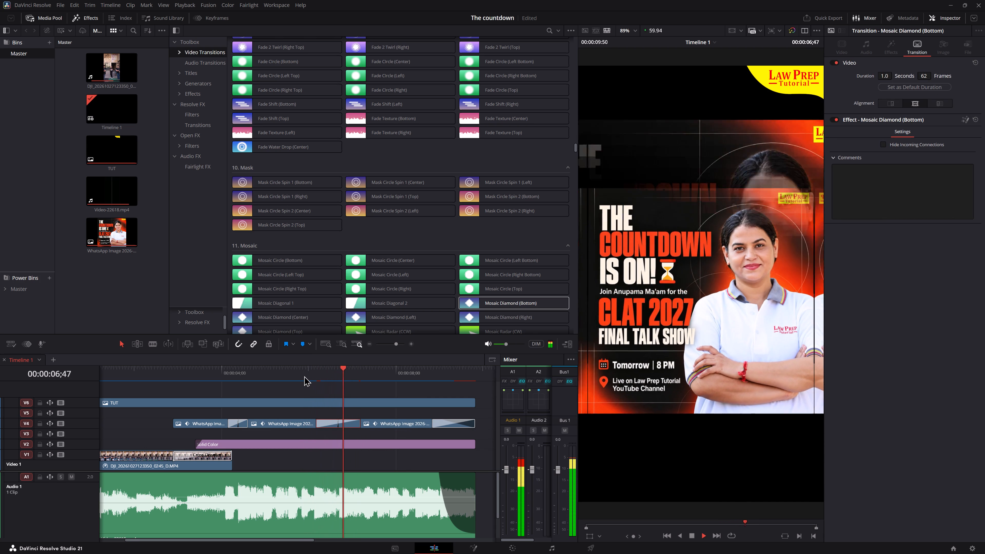
click(304, 376)
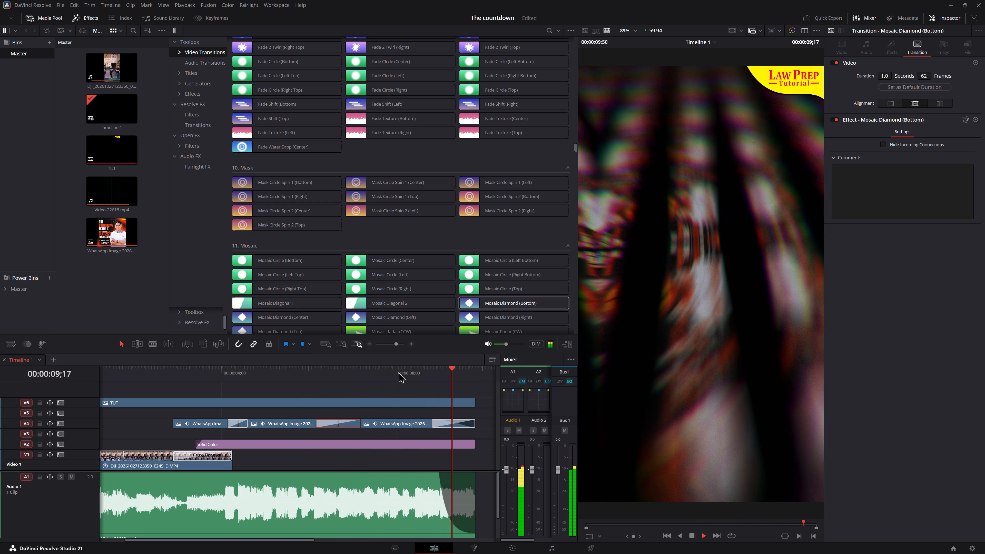
Play back the closing transition on the last poster clip at the end of the reel.
click(399, 372)
key(space)
key(space)
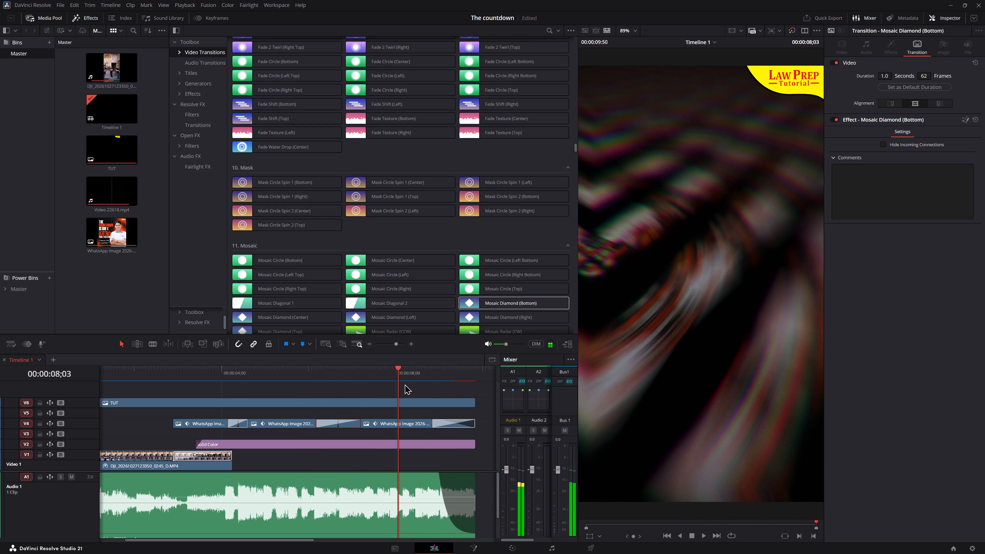
click(406, 386)
key(space)
click(437, 378)
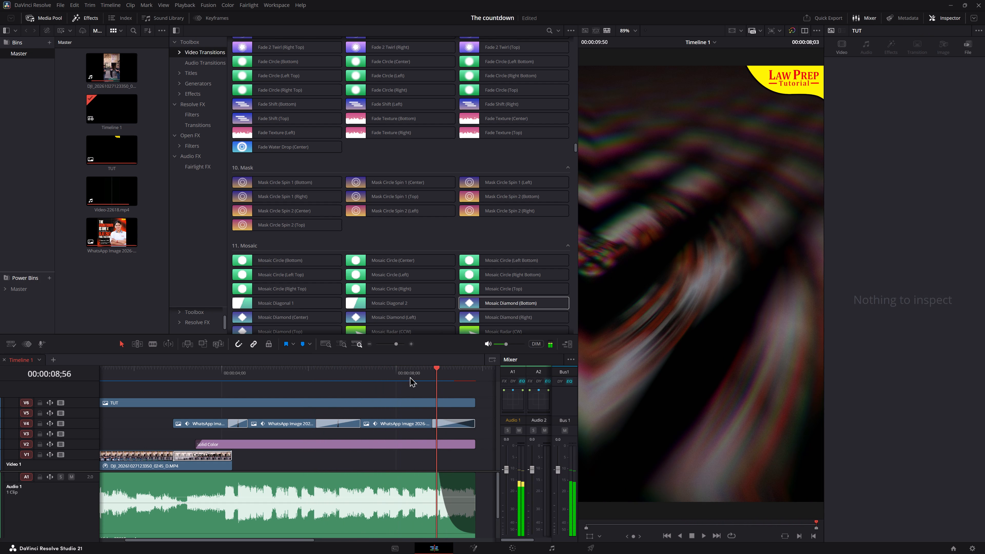
click(408, 374)
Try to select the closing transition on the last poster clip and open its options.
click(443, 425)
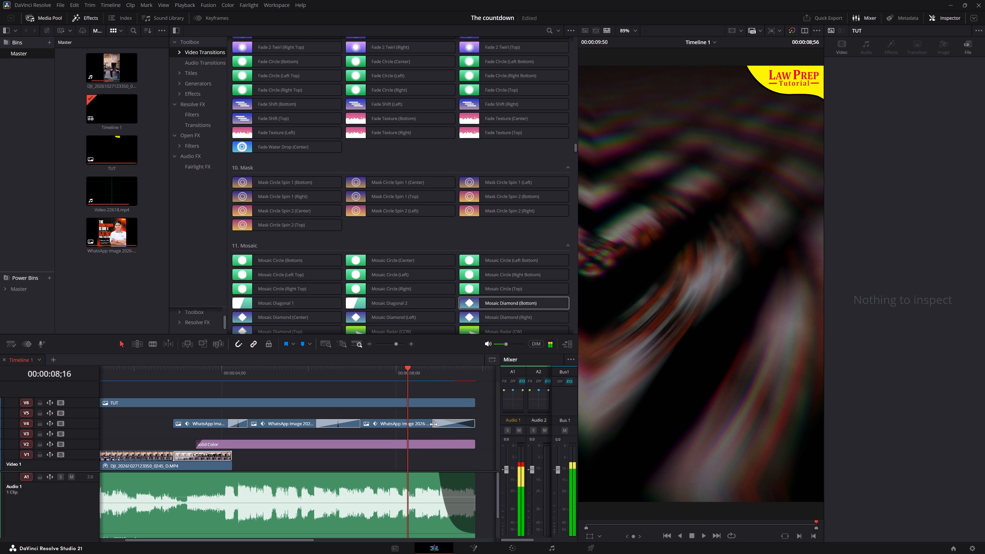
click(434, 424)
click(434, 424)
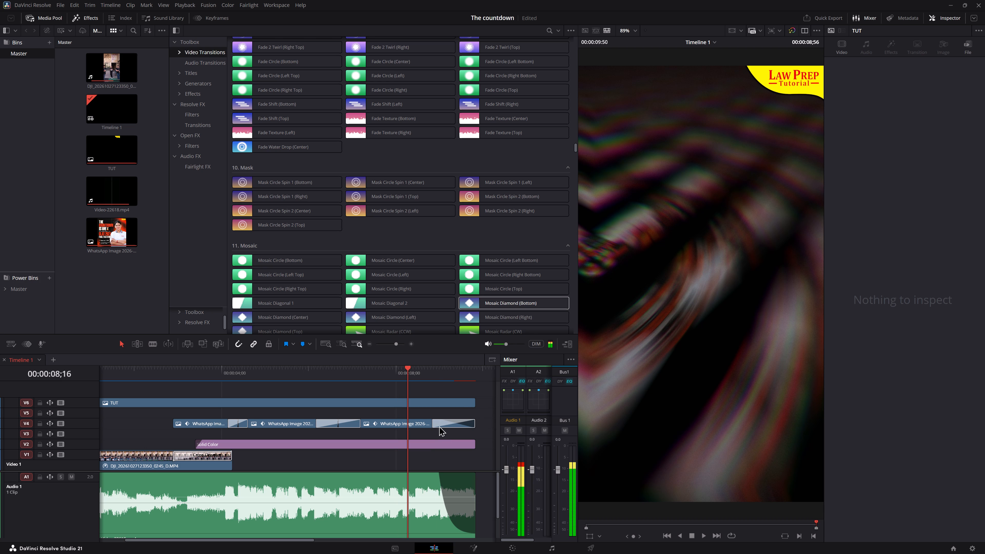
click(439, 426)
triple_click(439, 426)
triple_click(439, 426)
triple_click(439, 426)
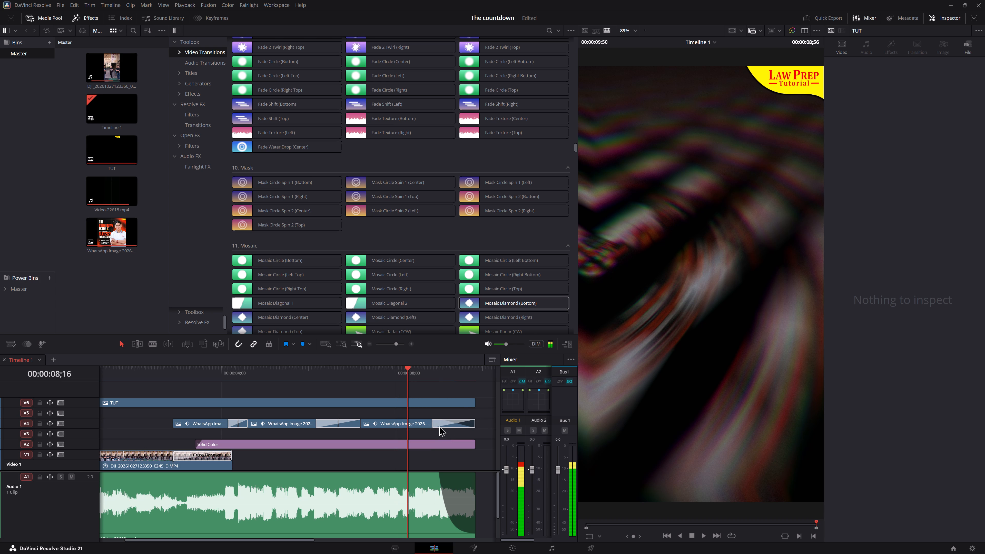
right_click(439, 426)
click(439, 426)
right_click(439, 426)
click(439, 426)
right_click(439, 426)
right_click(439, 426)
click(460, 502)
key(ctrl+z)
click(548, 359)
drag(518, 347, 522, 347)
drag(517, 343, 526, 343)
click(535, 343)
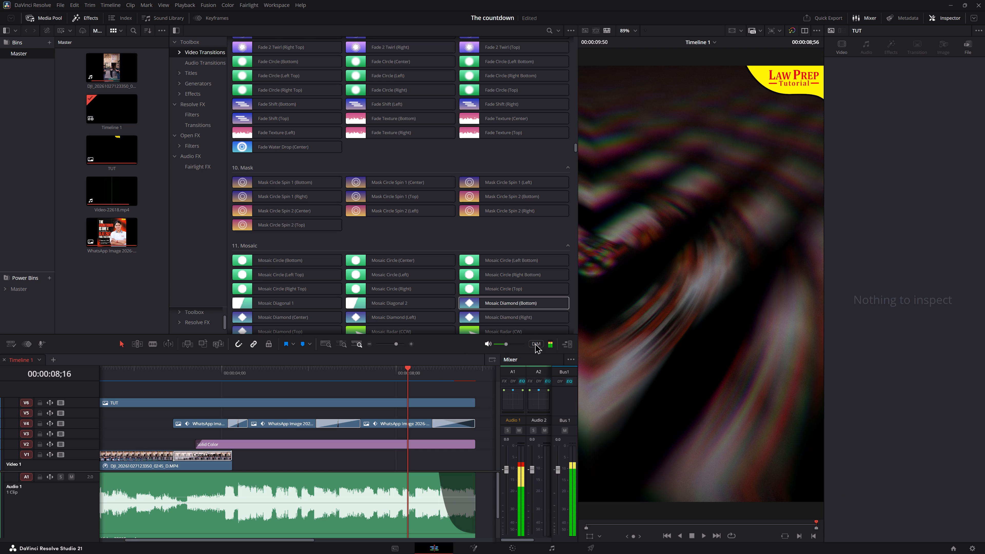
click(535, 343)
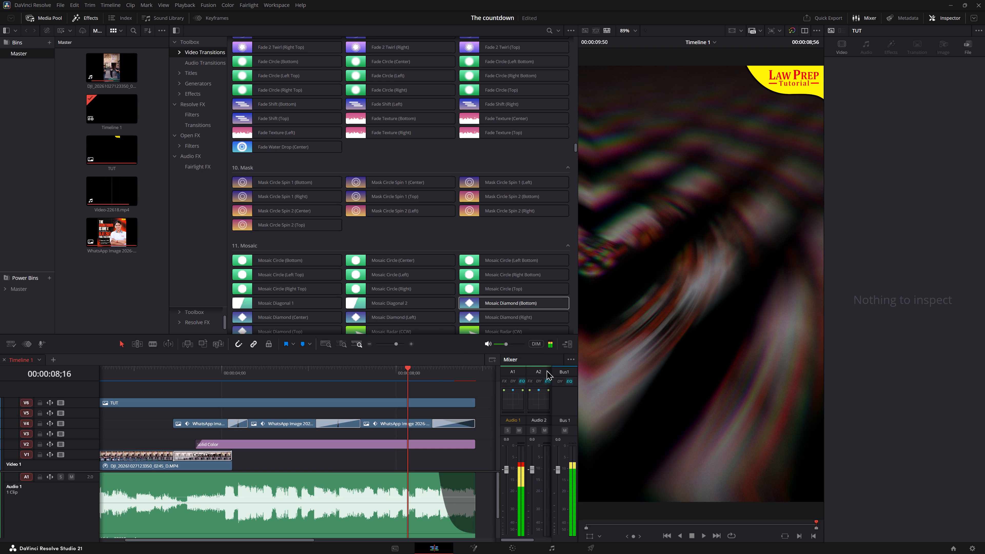
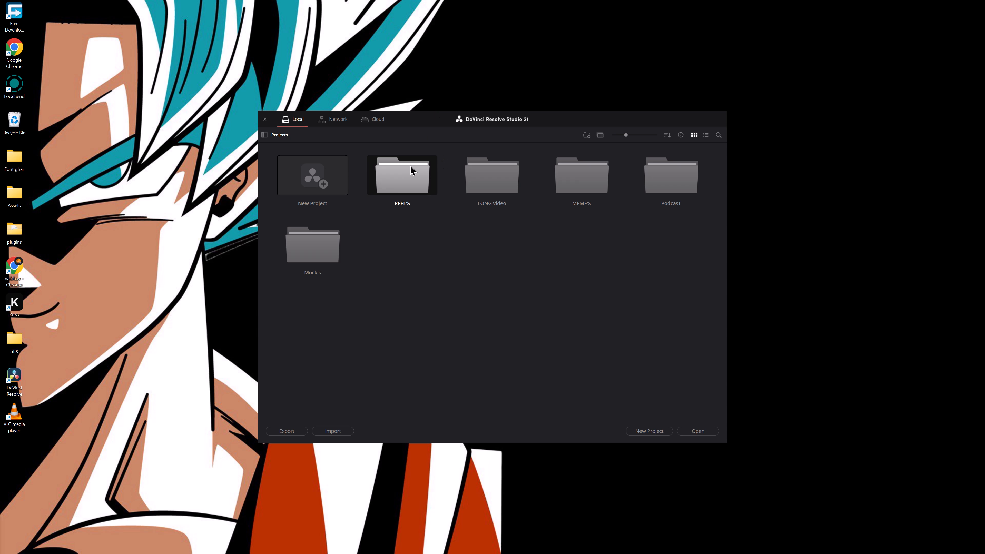
Open the project The countdown from the REEL'S project folder.
click(405, 172)
double_click(405, 170)
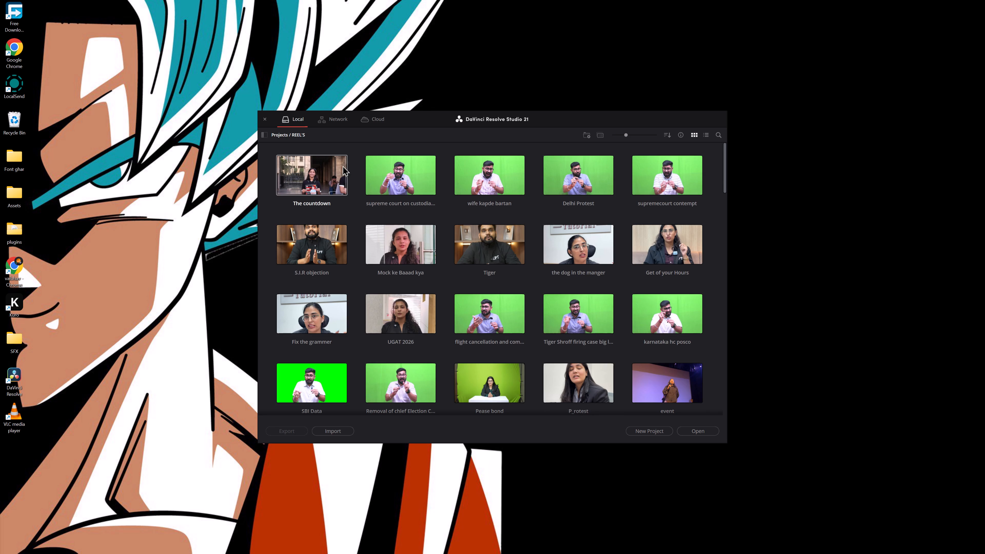
double_click(320, 169)
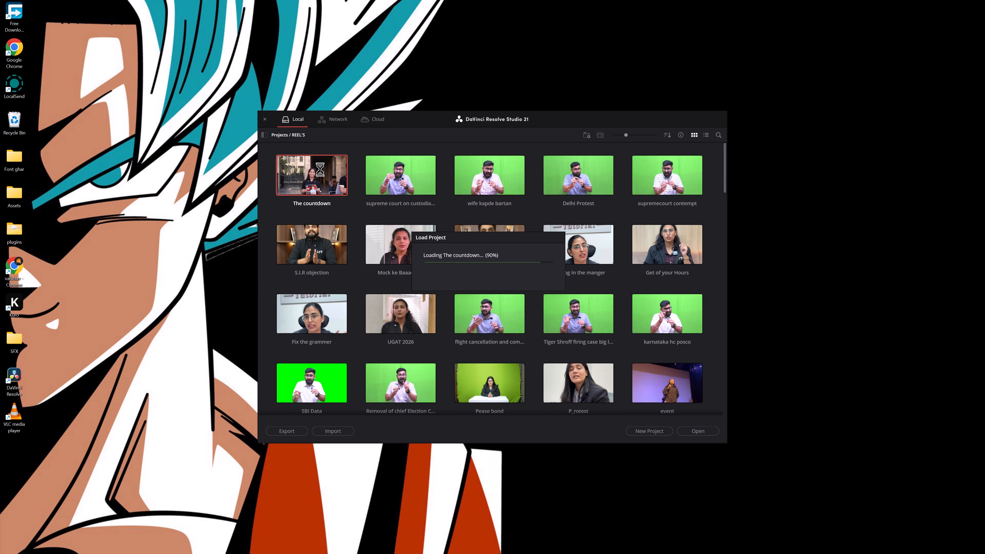
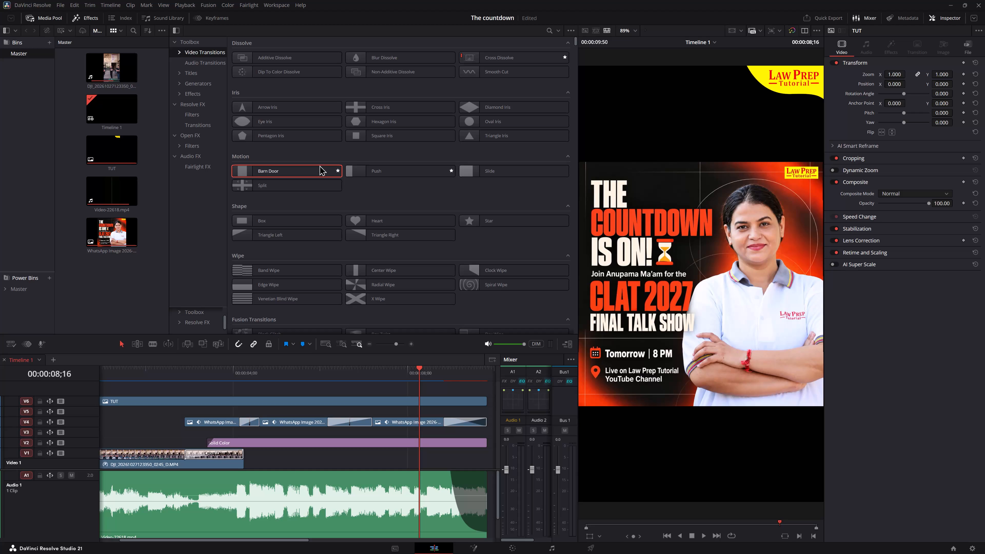
Delete the TR Traget Spin Pan Tile - Right - L transition from the end of the last poster clip on V4.
click(451, 419)
click(451, 420)
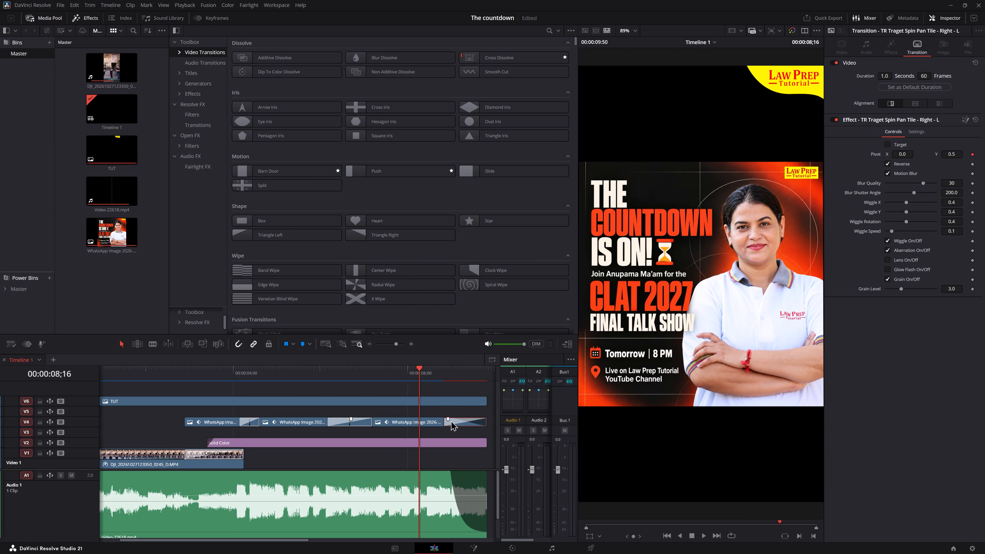
key(BackSpace)
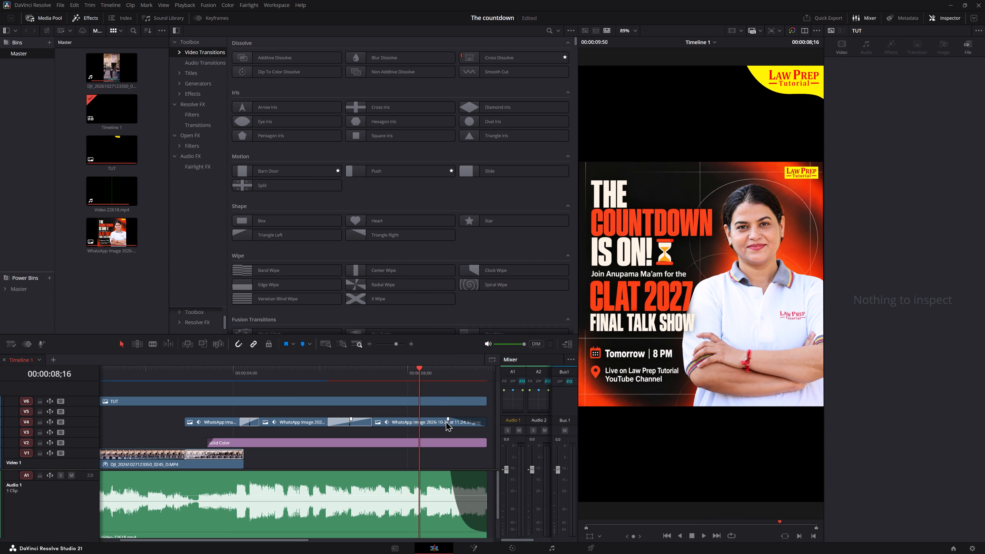
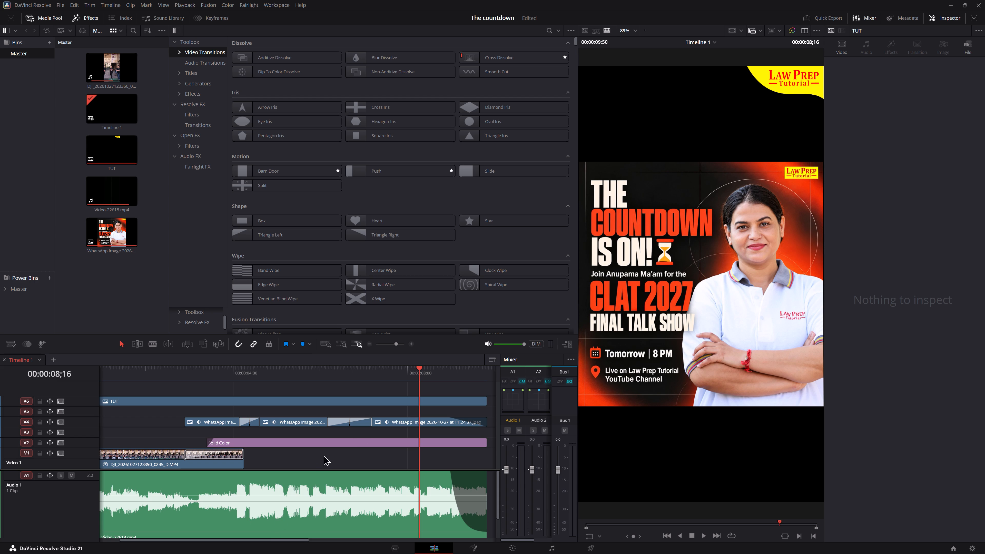
Add the Rotate transition to the end of the last poster clip on V4.
drag(365, 371, 313, 373)
key(space)
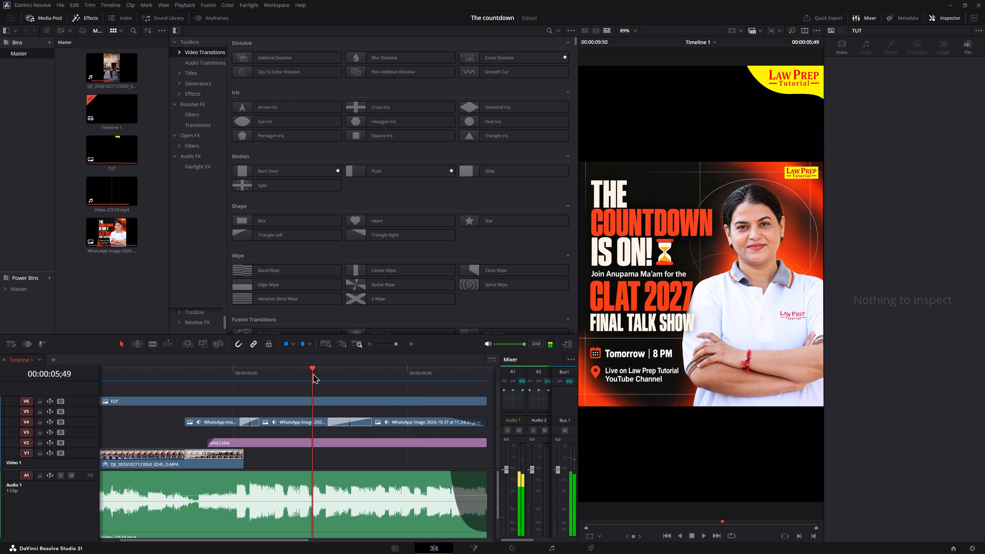
key(space)
scroll(438, 275, down, 2)
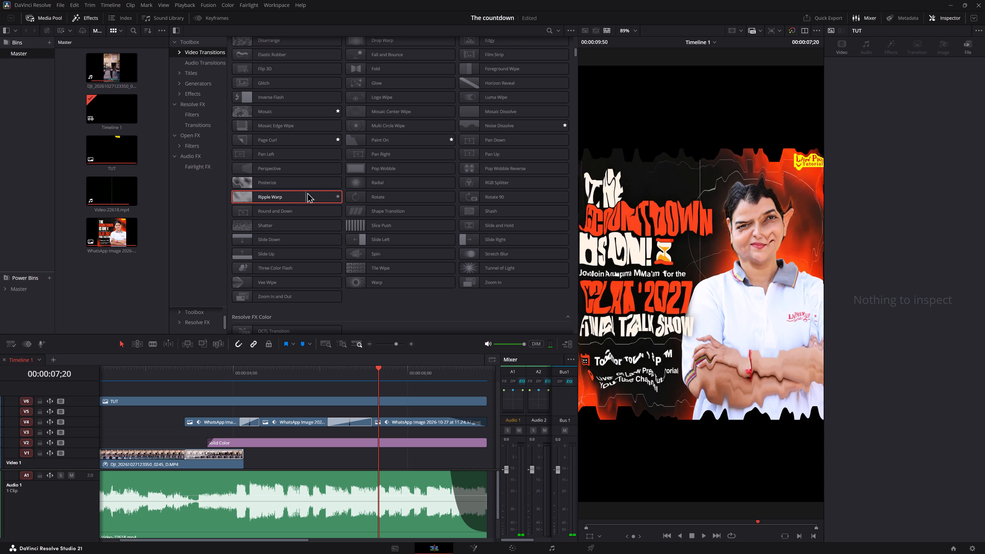
drag(378, 192, 477, 419)
Play back the end of the timeline to check the closing Rotate transition on the last poster clip.
click(421, 378)
key(space)
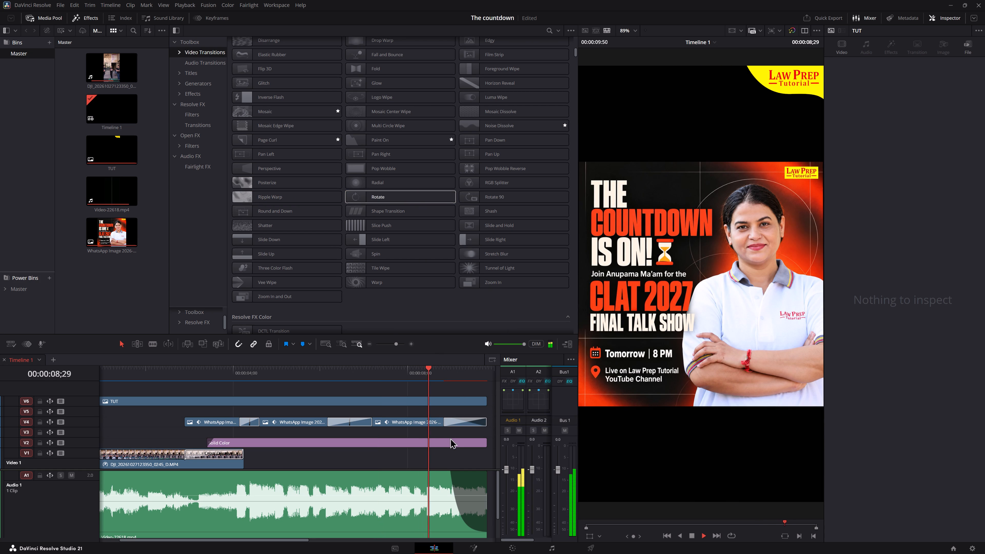
key(space)
middle_drag(478, 434, 380, 434)
key(space)
click(329, 374)
key(space)
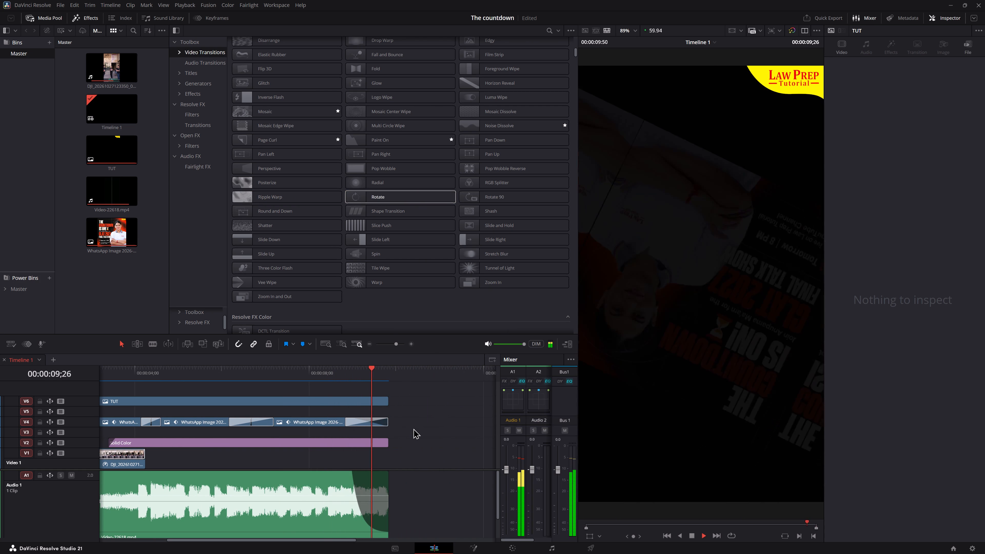
key(space)
Switch to the Deliver page and clear the export's file name.
click(584, 552)
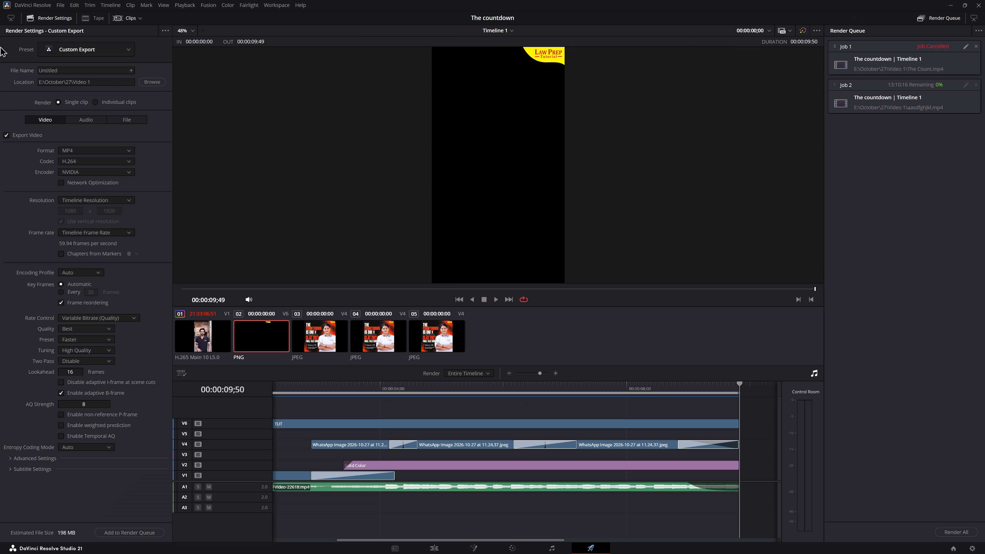
scroll(103, 109, up, 4)
double_click(97, 72)
key(BackSpace)
key(BackSpace)
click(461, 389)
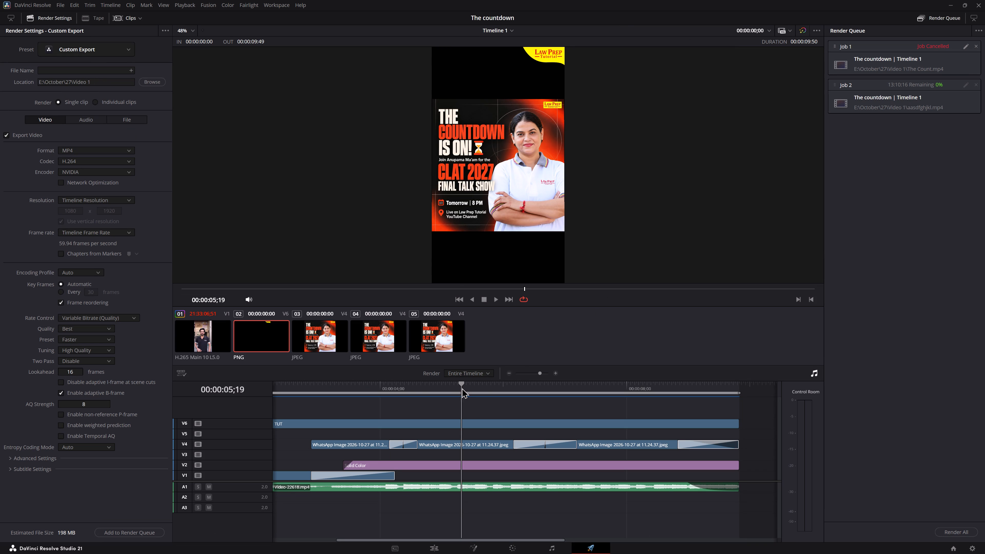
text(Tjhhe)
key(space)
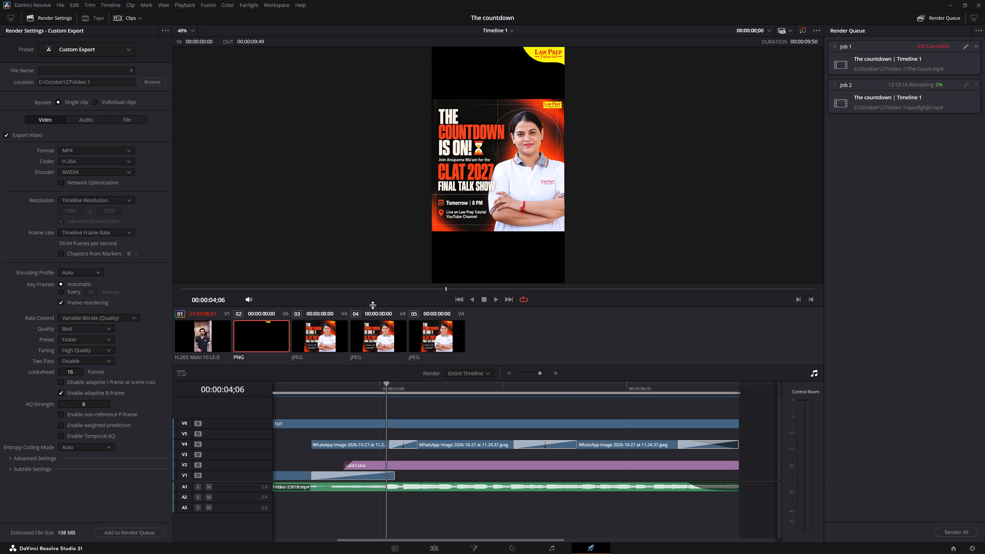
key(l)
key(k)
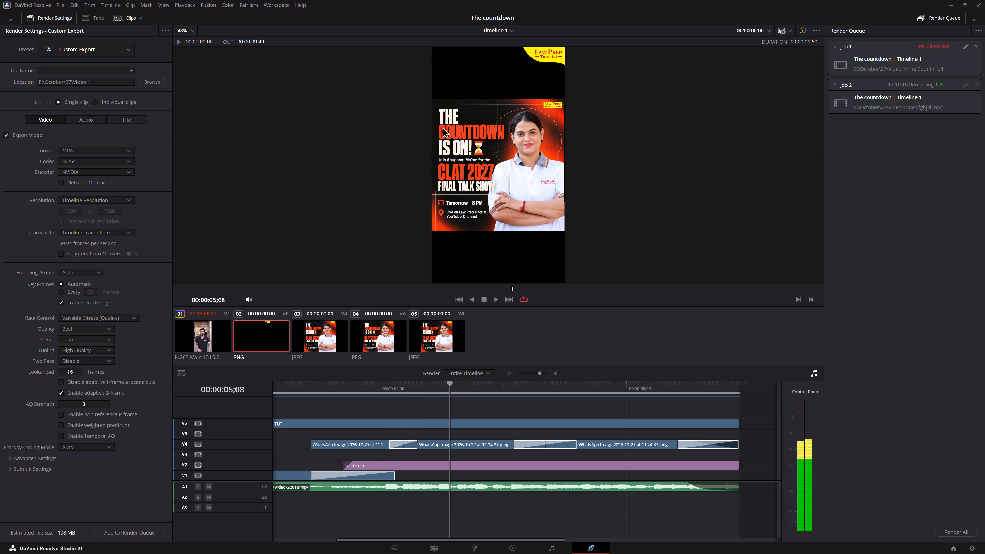
Set the export's video encoder to Auto.
click(89, 175)
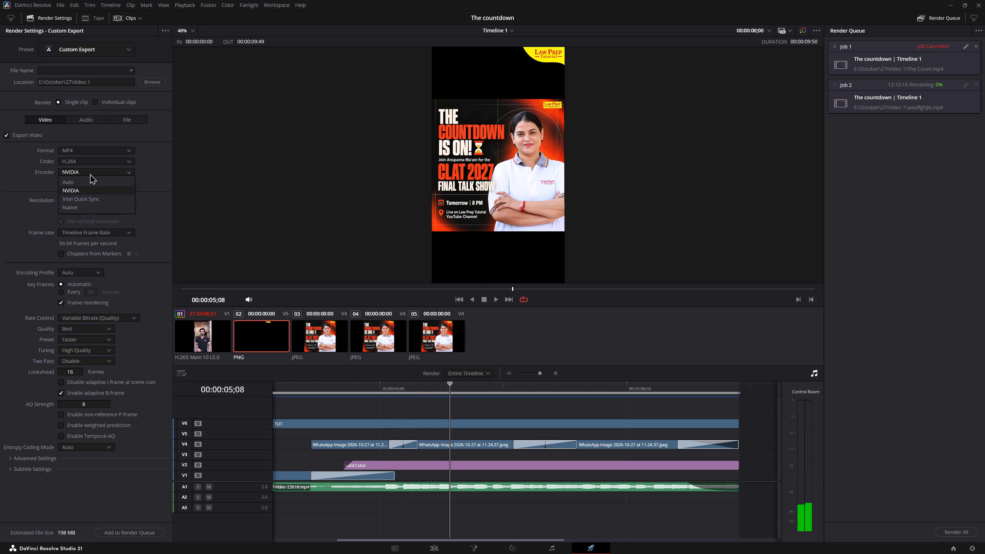
click(87, 185)
Name the export file "The CountDown Is On".
click(91, 71)
key(BackSpace)
key(BackSpace)
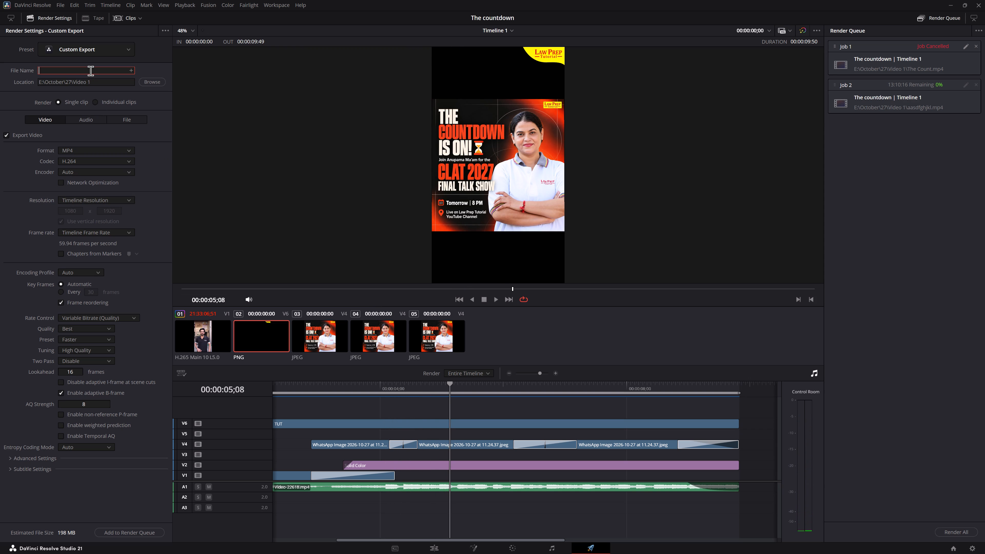
key(BackSpace)
text(The)
key(space)
text(Count)
text(Do)
text(wn)
key(space)
key(ctrl+Left)
key(ctrl+Right)
key(ctrl+Right)
key(ctrl+Right)
text(IS)
key(space)
key(BackSpace)
key(BackSpace)
key(BackSpace)
text(Is)
key(space)
text(On)
key(space)
click(100, 68)
Expand the advanced video export settings to look them over and add the export to the render queue.
scroll(103, 330, down, 5)
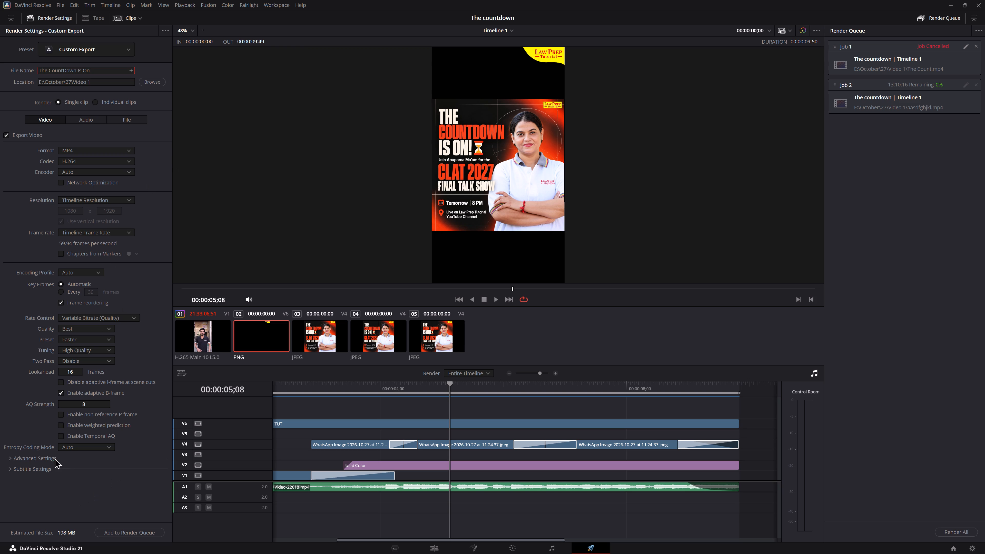
click(55, 458)
scroll(79, 420, down, 7)
scroll(73, 497, down, 5)
click(129, 534)
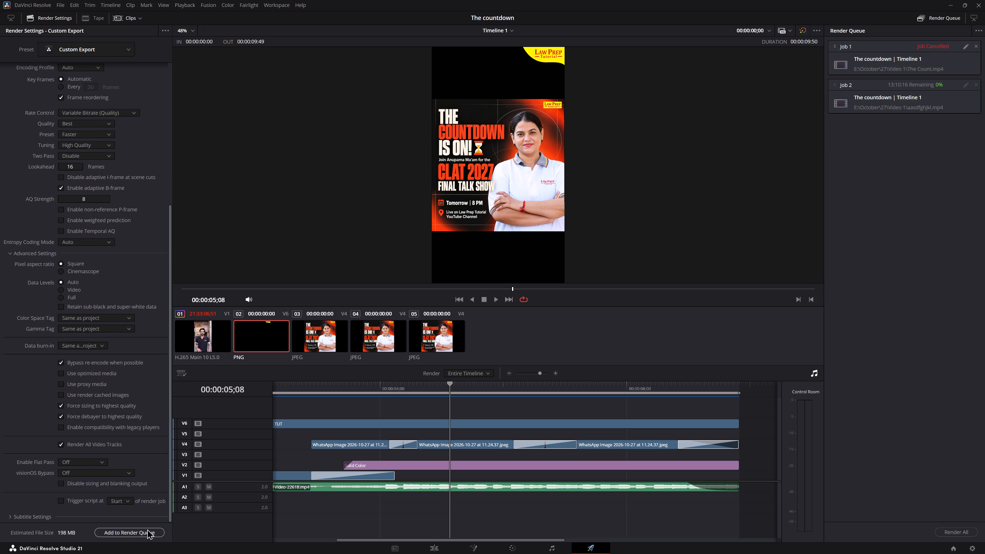
Set the export destination to the Video 1 folder with the file name "The CountDown Is On".
scroll(222, 238, up, 5)
scroll(3, 167, up, 6)
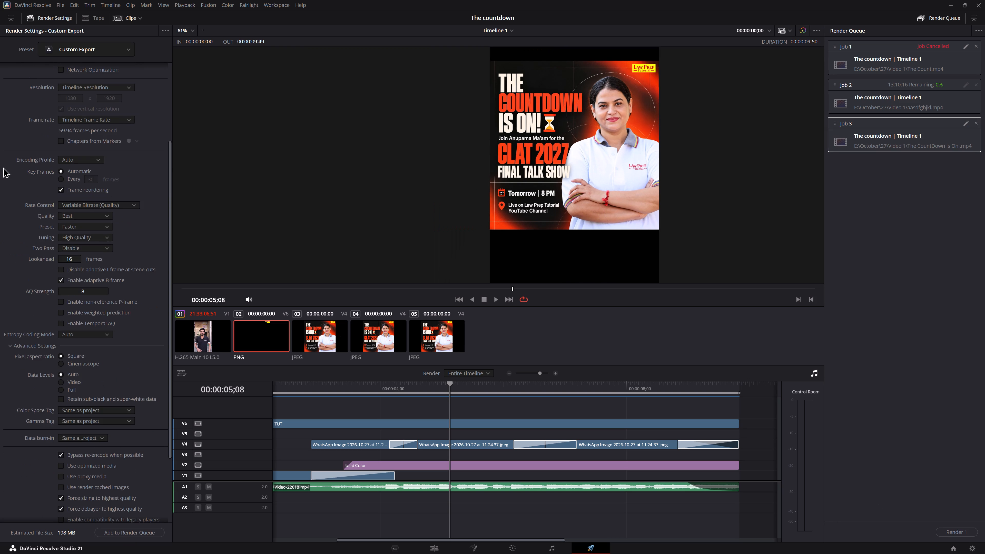
click(143, 80)
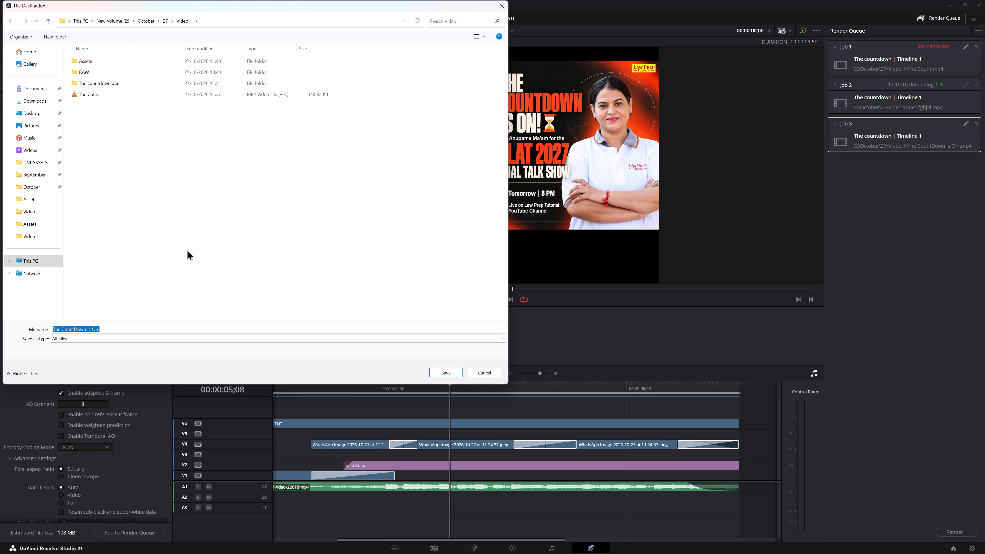
click(440, 373)
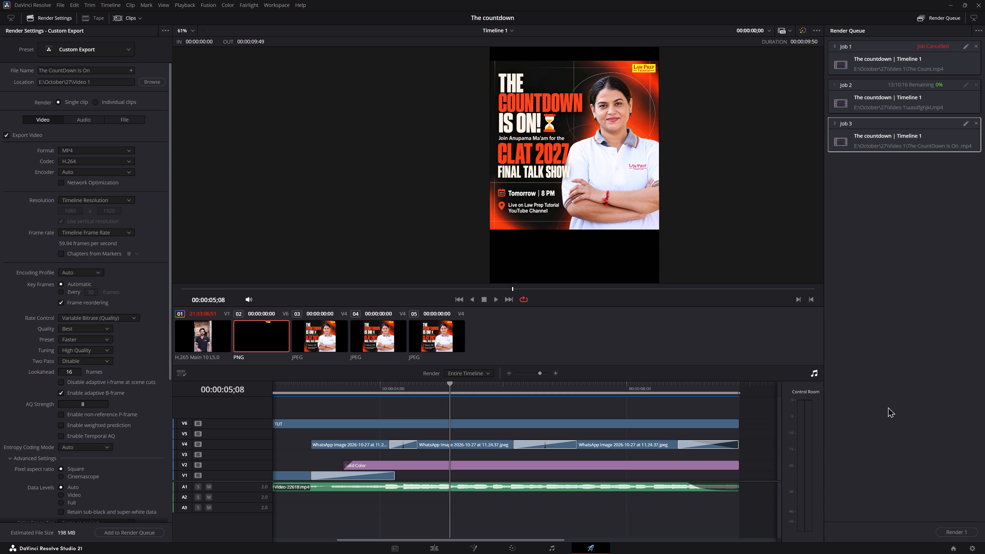
Start rendering Job 3 from the render queue.
click(956, 529)
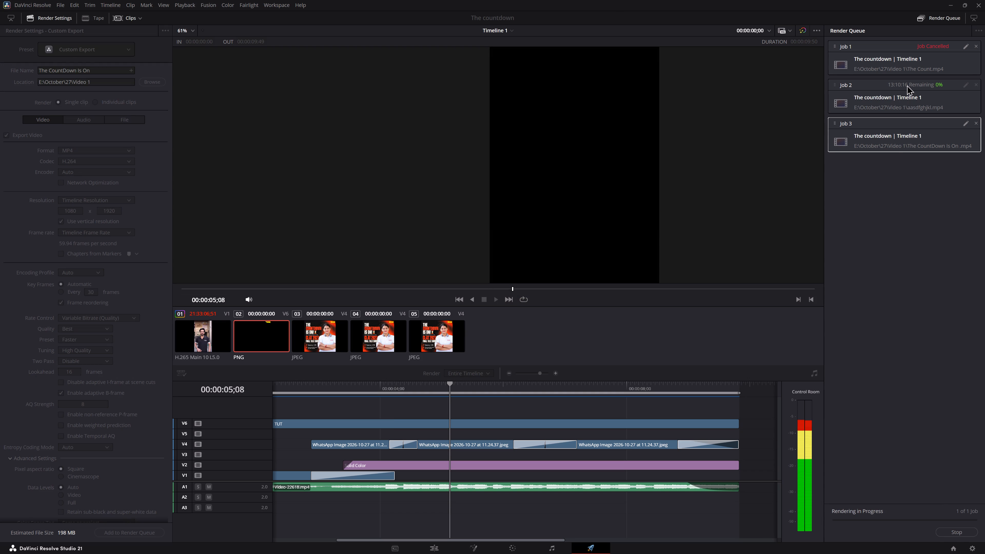
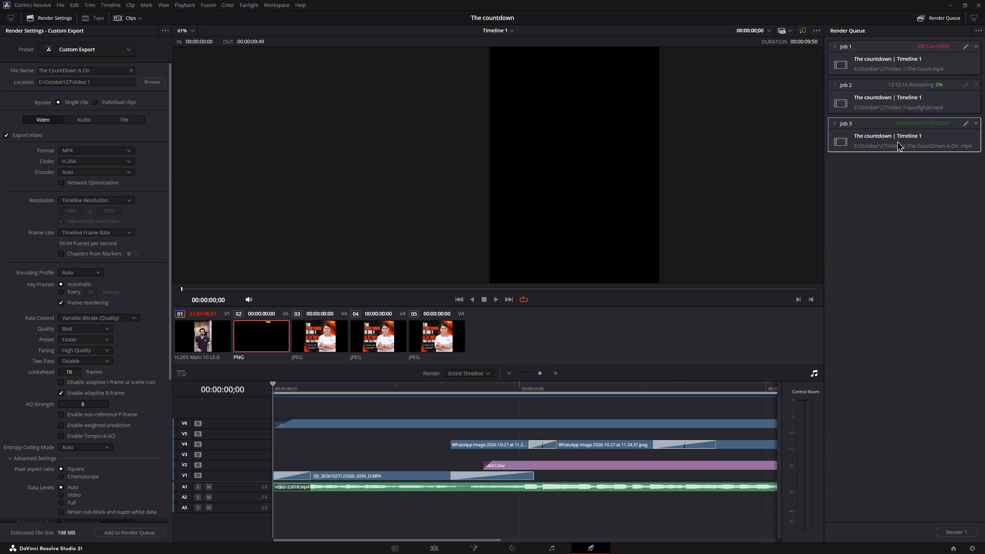
Open Job 3's output folder from the render queue and play the rendered "The CountDown Is On" video in VLC, closing the player after checking it.
right_click(897, 141)
click(921, 152)
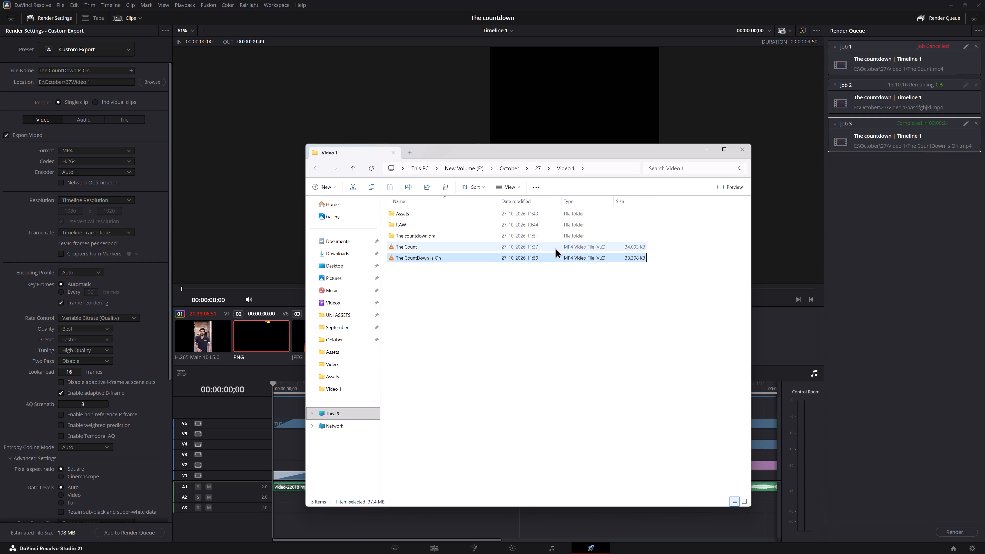
double_click(548, 256)
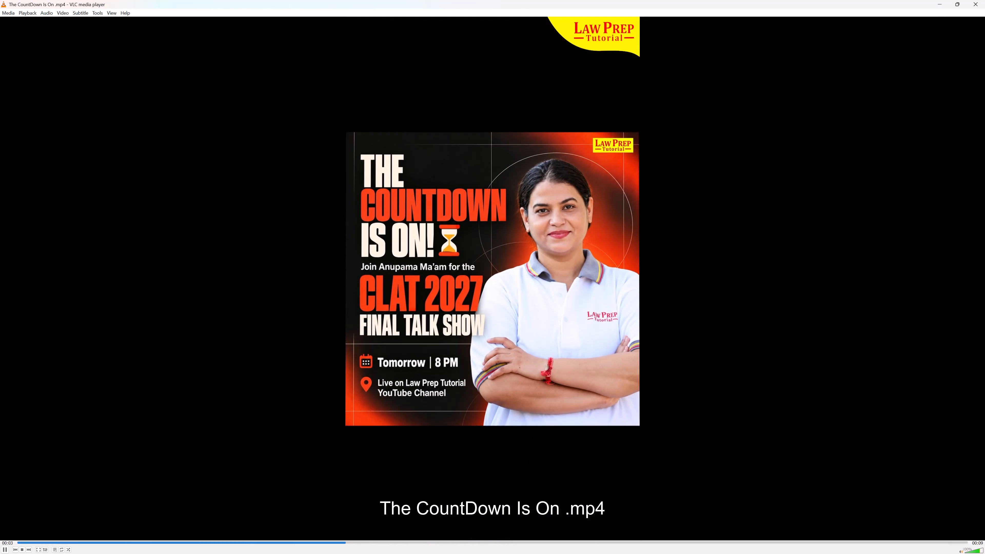
click(973, 0)
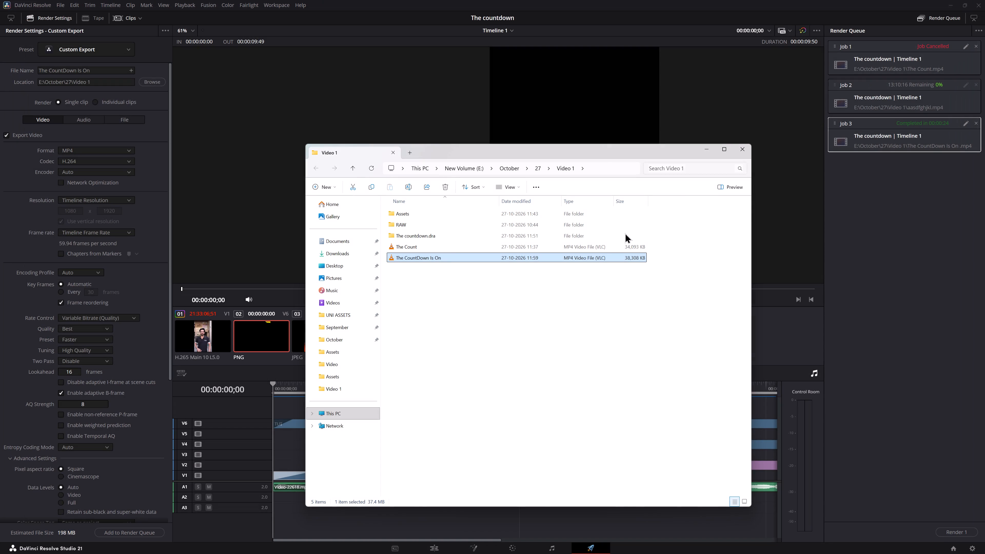
Play the earlier export "The Count" from the Video 1 folder in VLC to check it.
double_click(446, 246)
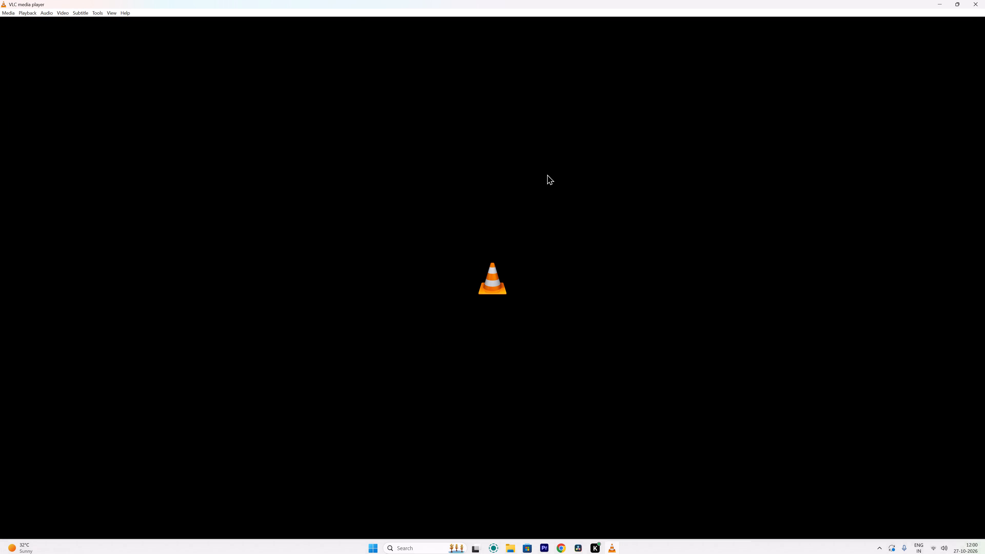
click(549, 265)
key(space)
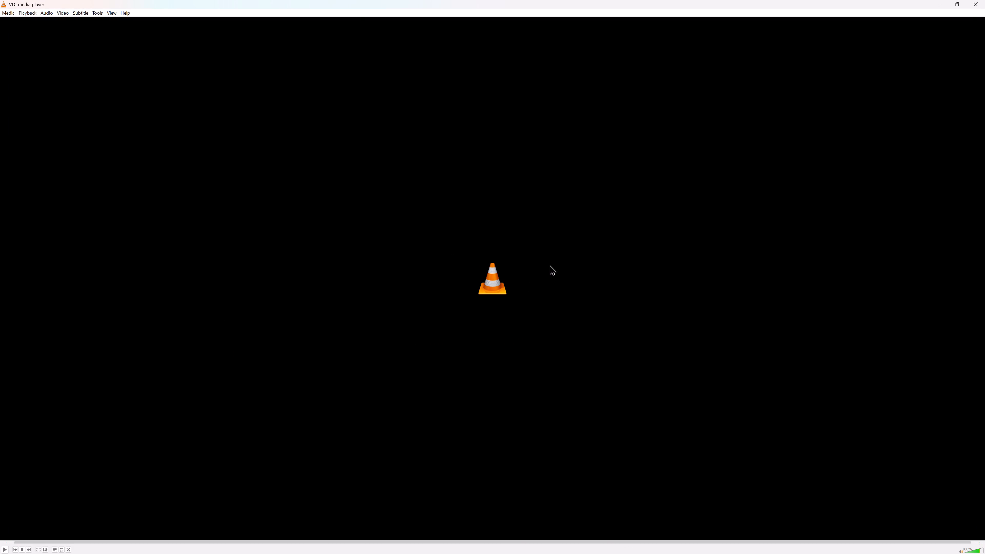
Close the VLC player after checking the earlier export "The Count".
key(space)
click(984, 0)
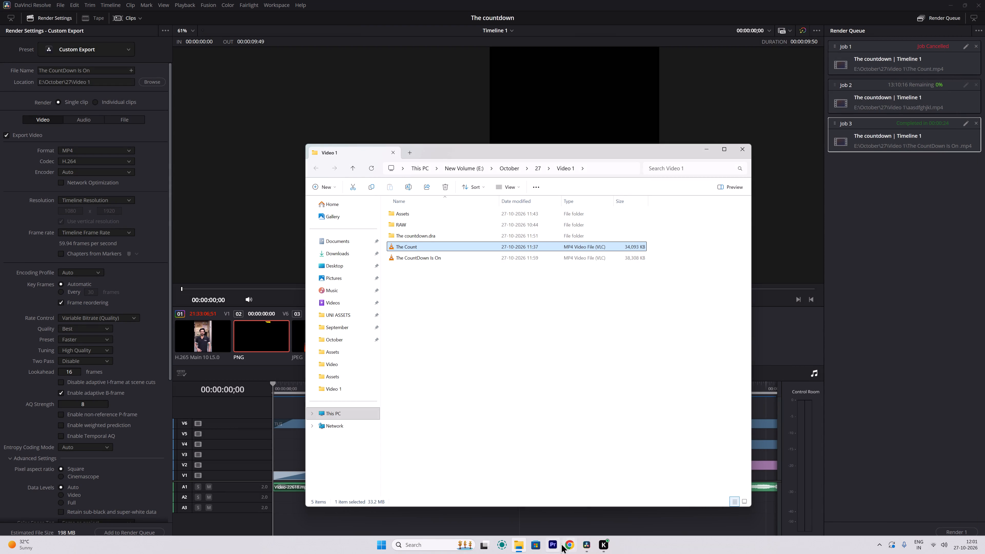
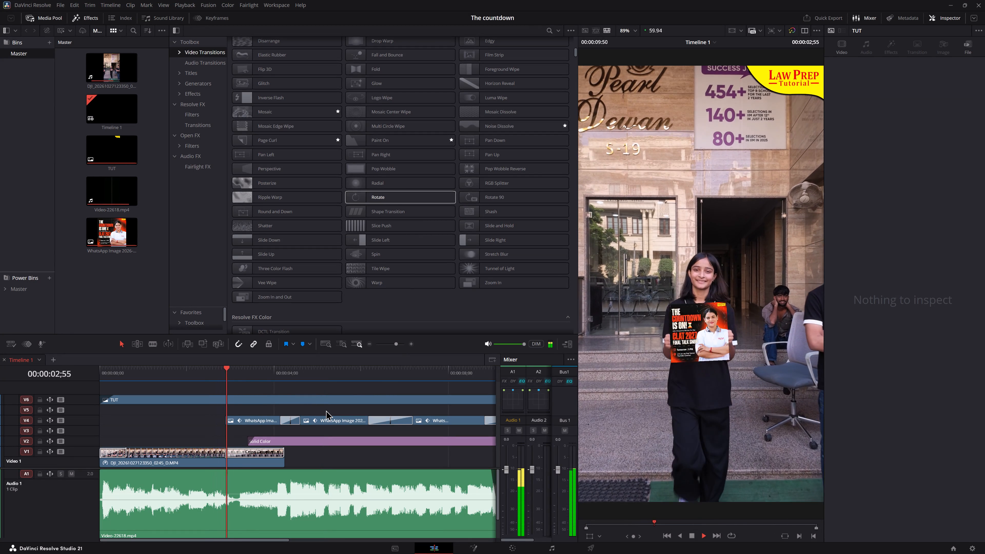
Play Timeline 1 from about the 2-second mark, where the girl holds the poster, and save the project.
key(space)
click(199, 373)
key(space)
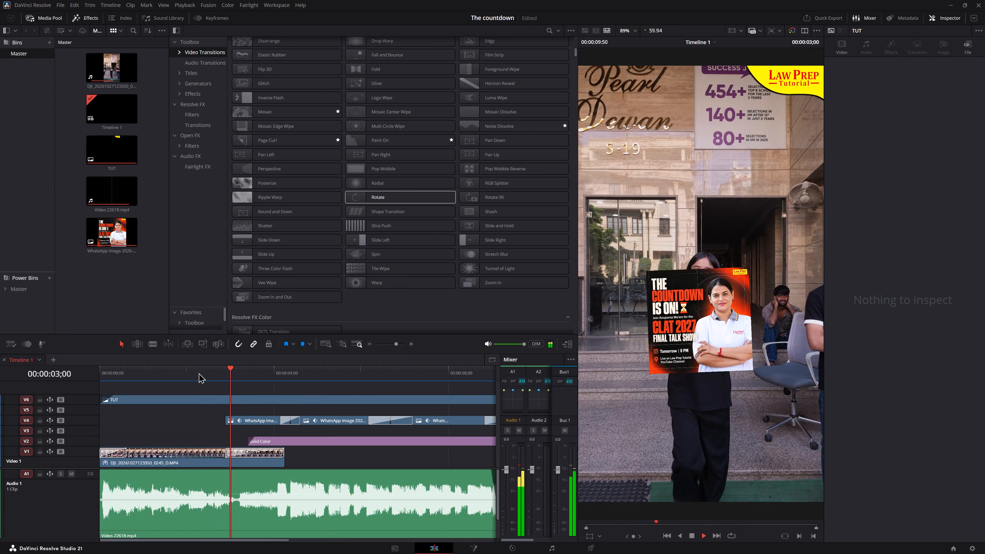
key(ctrl+s)
key(ctrl+s)
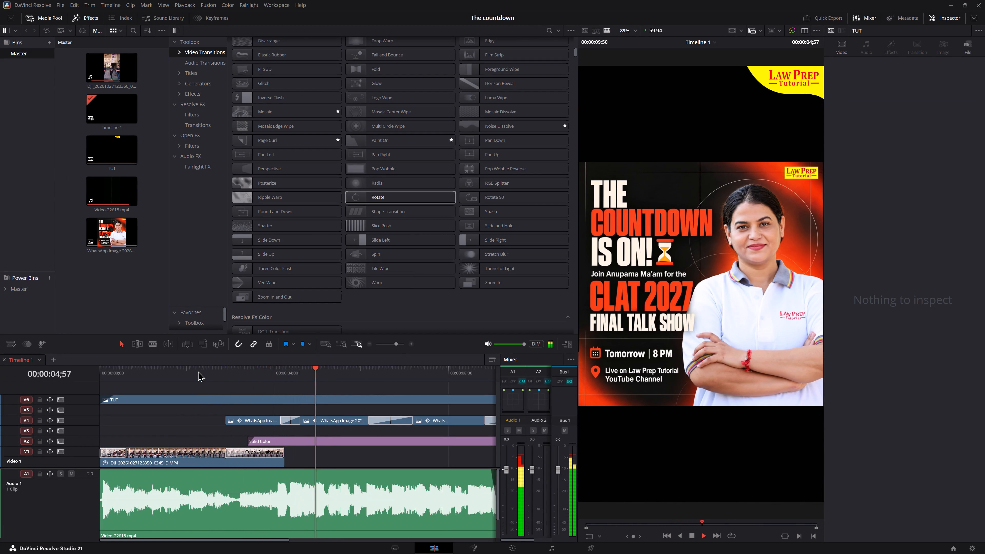
Review the rest of Timeline 1, checking the poster transitions and the end of the clips.
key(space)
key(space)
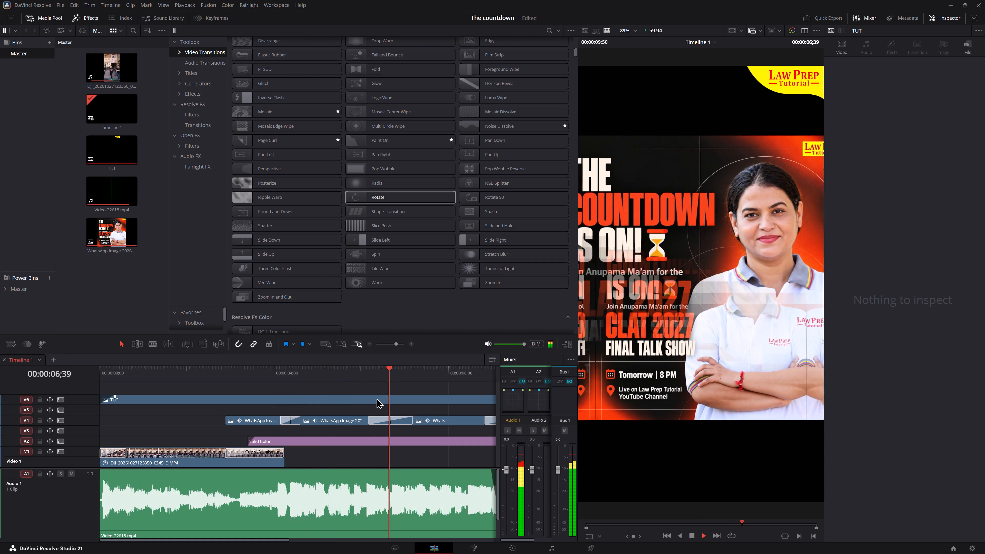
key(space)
middle_drag(455, 390, 282, 390)
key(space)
click(379, 369)
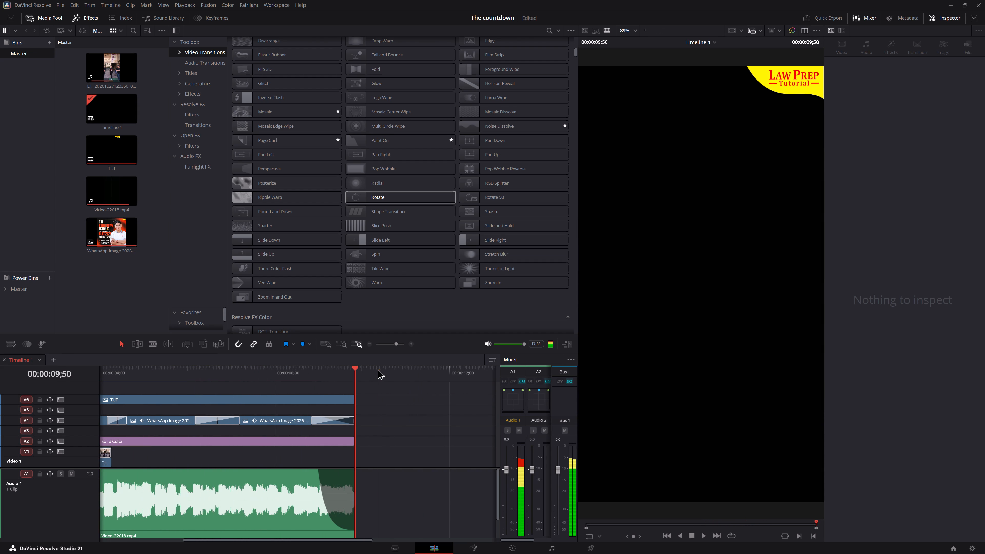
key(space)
Add a short fade-out of a few frames to the end of the TUT logo clip on track V6.
drag(351, 396, 347, 396)
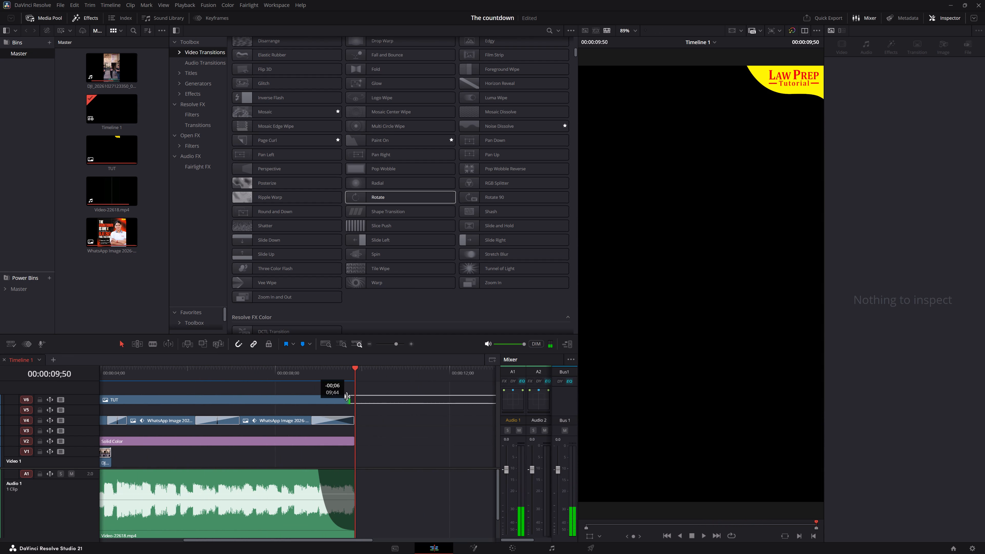
key(ctrl+z)
drag(353, 397, 347, 397)
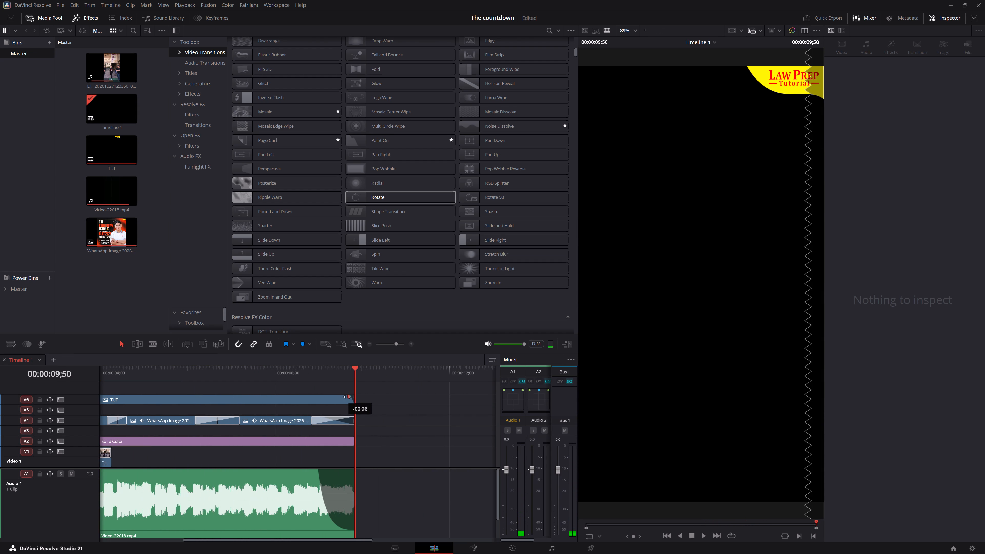
drag(347, 397, 345, 397)
Play the last two seconds of Timeline 1 to check the ending with the logo's fade-out.
drag(321, 366, 278, 374)
drag(278, 374, 268, 375)
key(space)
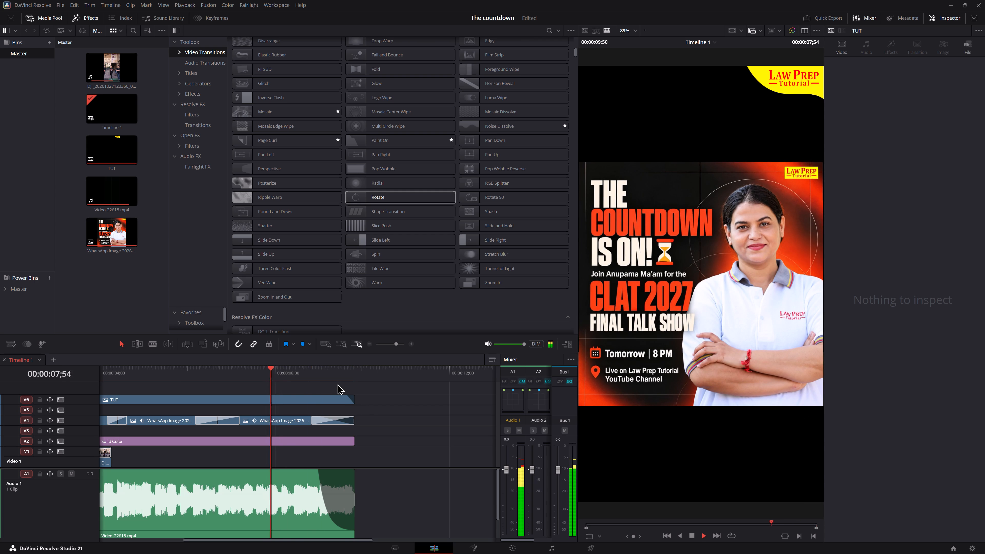
Lengthen the fade-out at the end of the TUT logo clip on V6 so it starts at about 00:00:09;10.
click(345, 379)
click(360, 374)
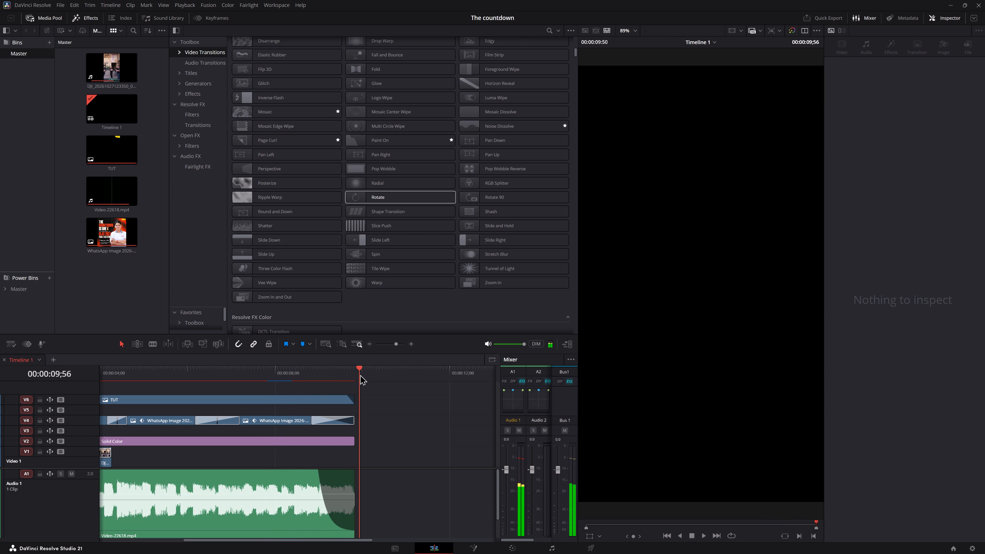
drag(354, 370, 363, 375)
click(419, 390)
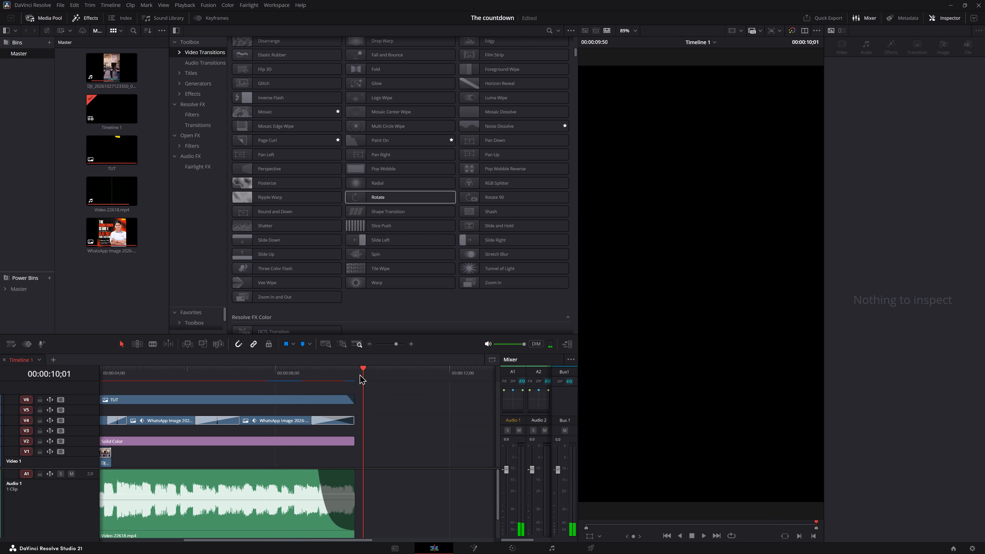
drag(359, 374, 353, 374)
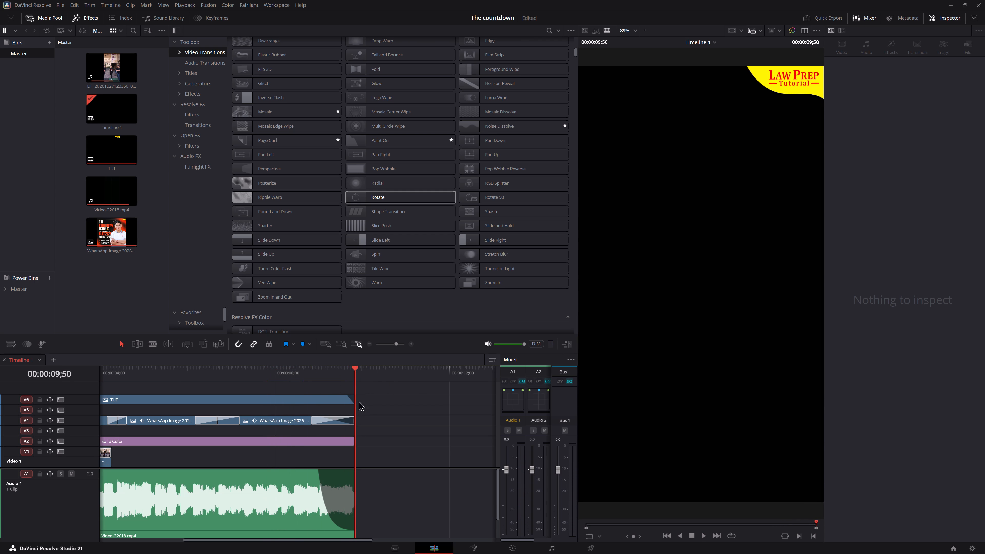
drag(346, 394, 325, 395)
Play the end of the timeline from about 00:00:09;10 to check the TUT logo's fade-out.
click(326, 371)
key(space)
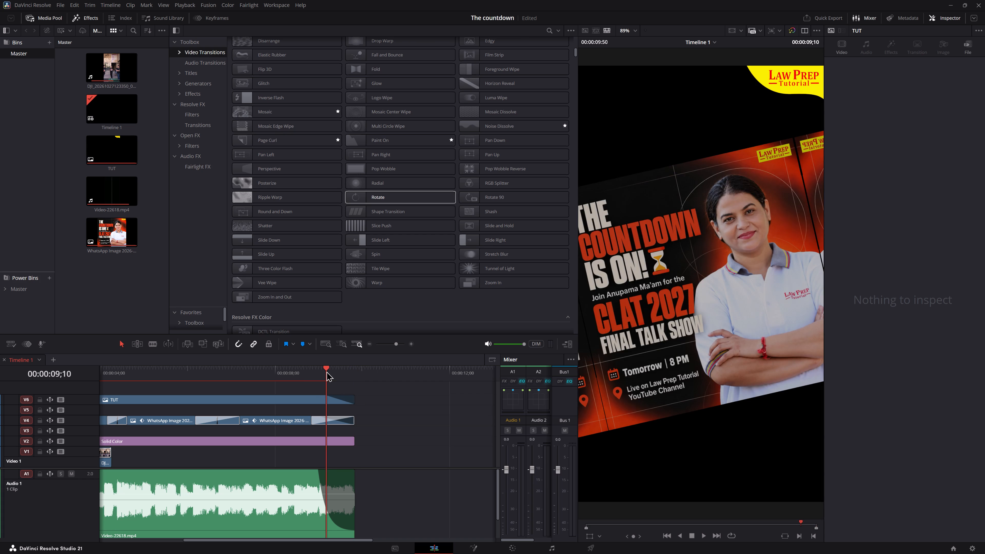
click(326, 371)
key(space)
key(space)
key(space)
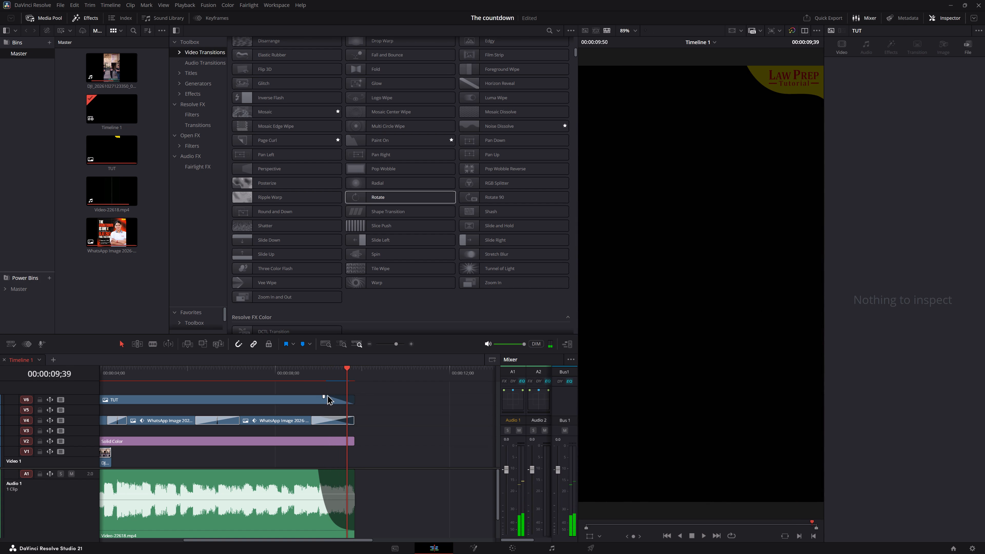
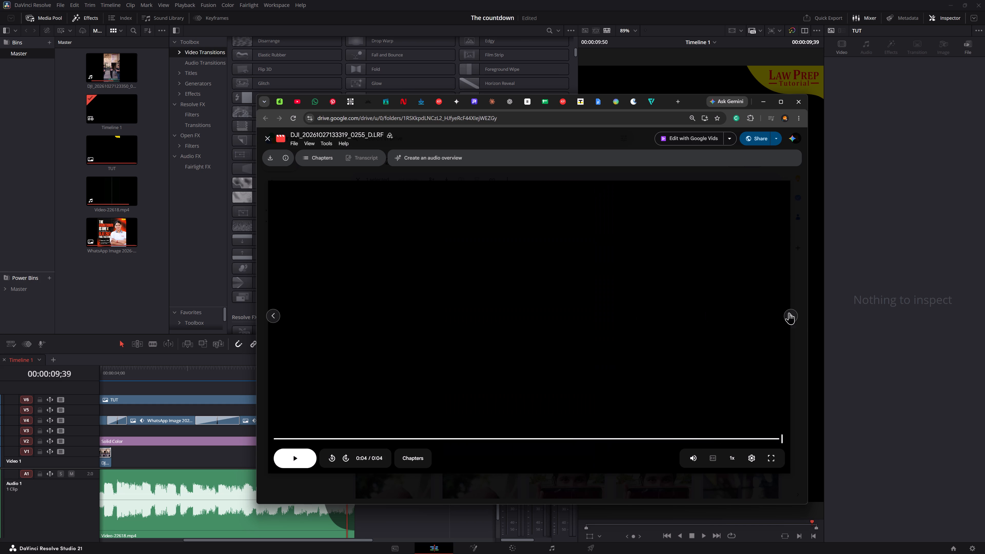
Step through the Drive previews from the DJI 0255 MP4 to the 0257 MP4, playing clips along the way, and close the viewer.
click(793, 318)
click(522, 325)
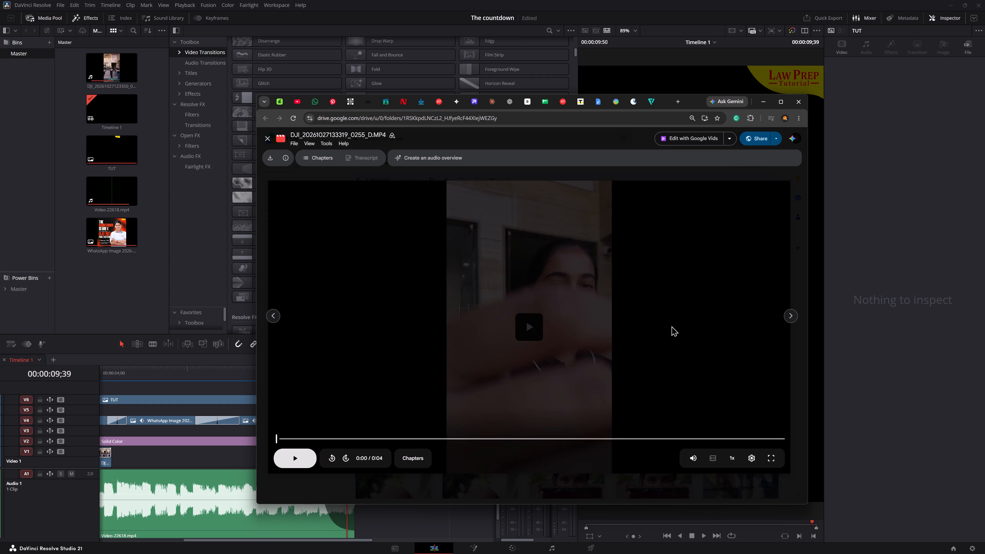
click(792, 315)
click(536, 324)
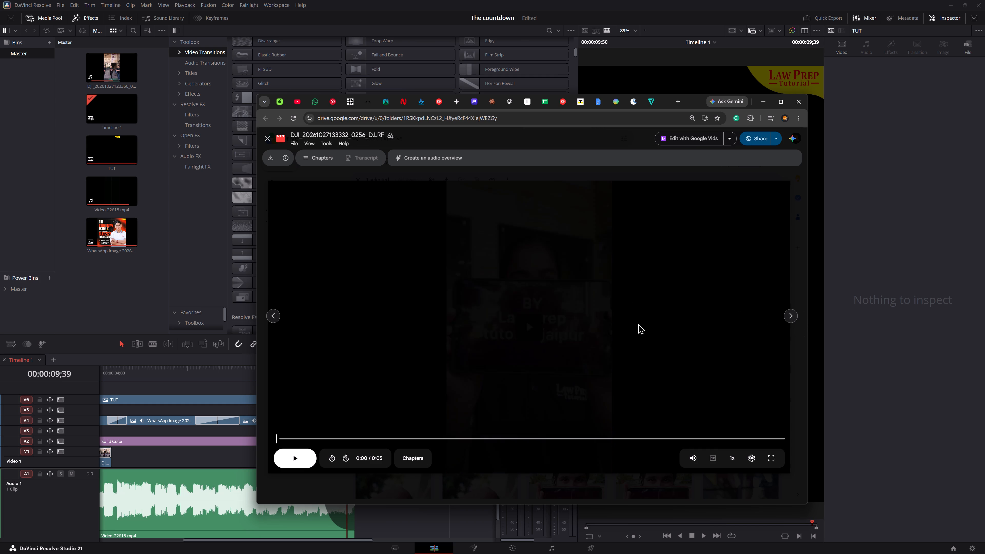
click(789, 316)
click(789, 316)
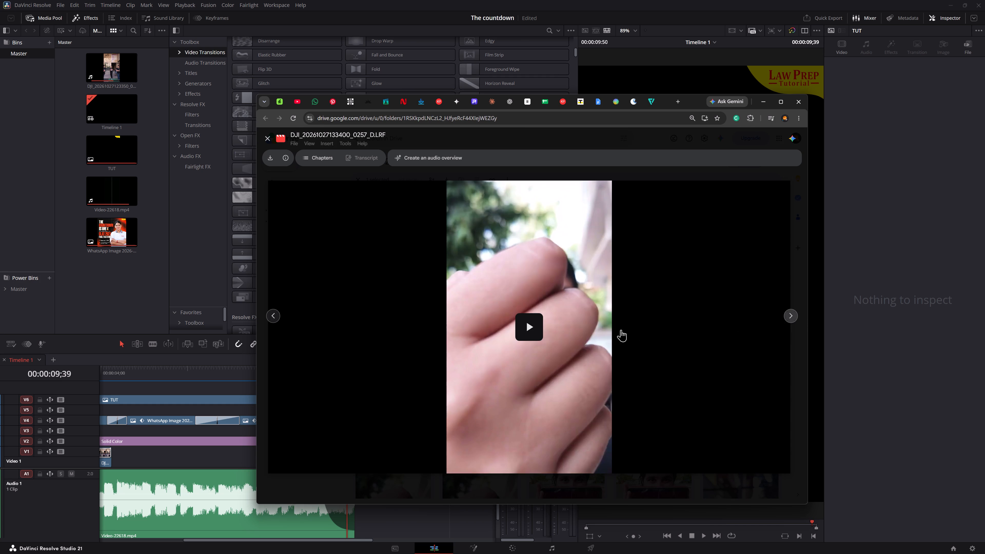
click(529, 327)
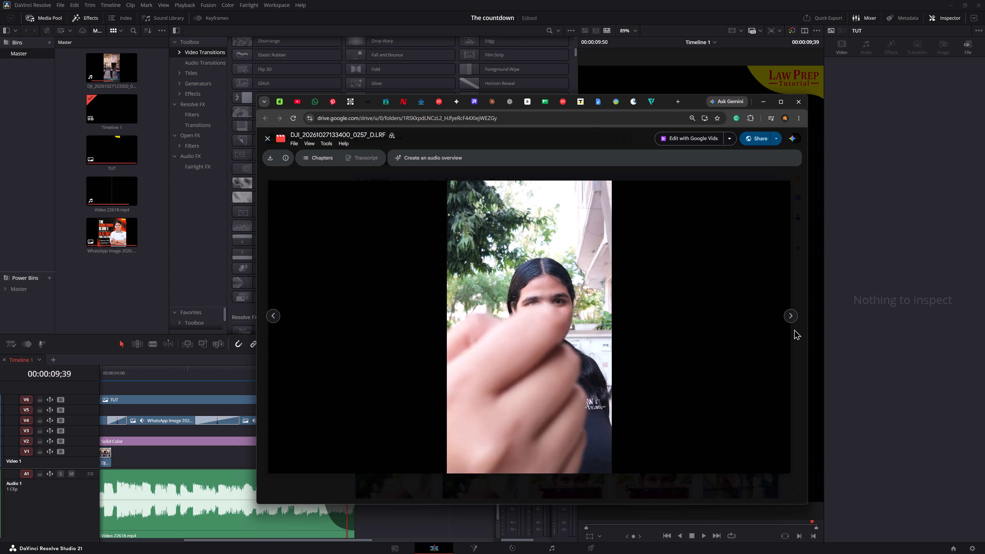
click(793, 318)
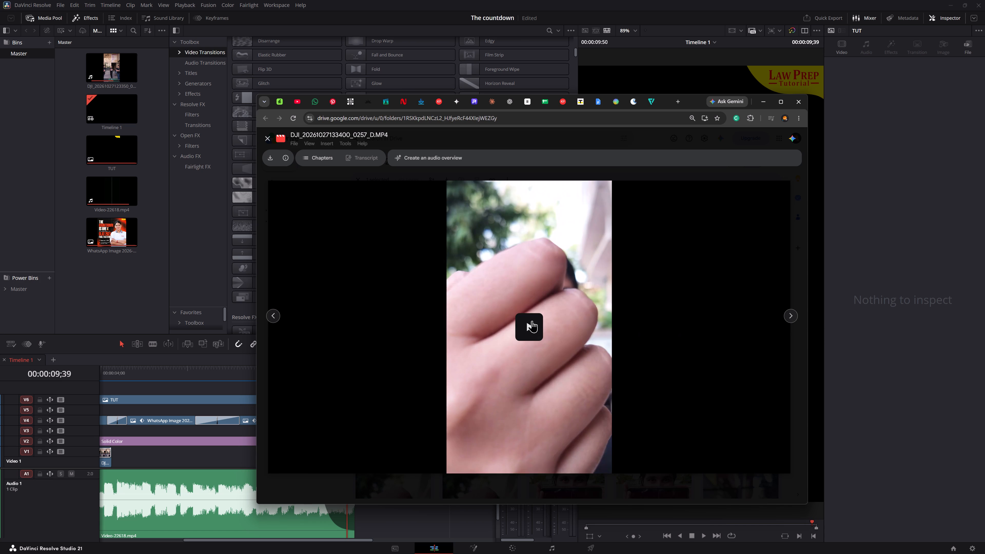
click(525, 321)
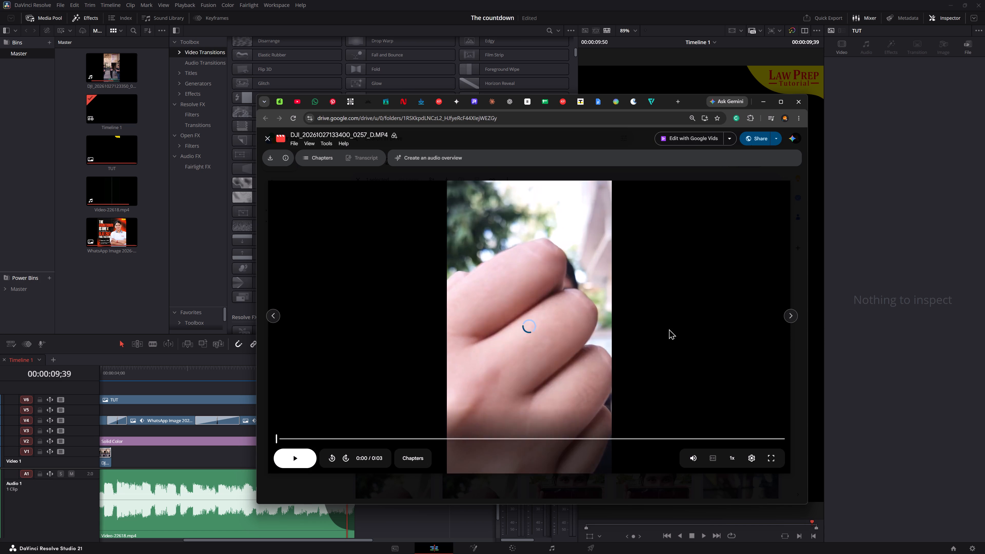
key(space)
click(594, 331)
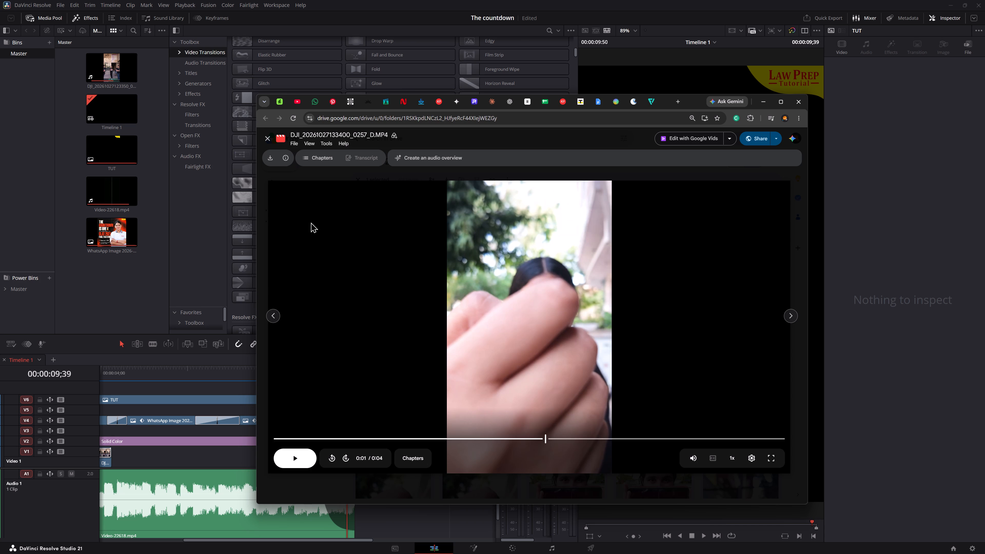
click(613, 504)
click(266, 143)
scroll(665, 275, down, 6)
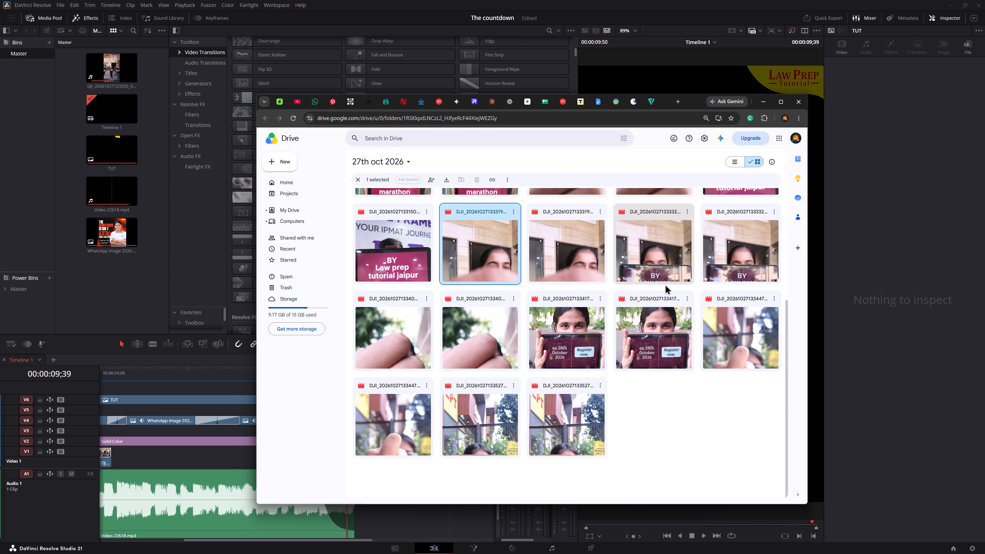
double_click(567, 424)
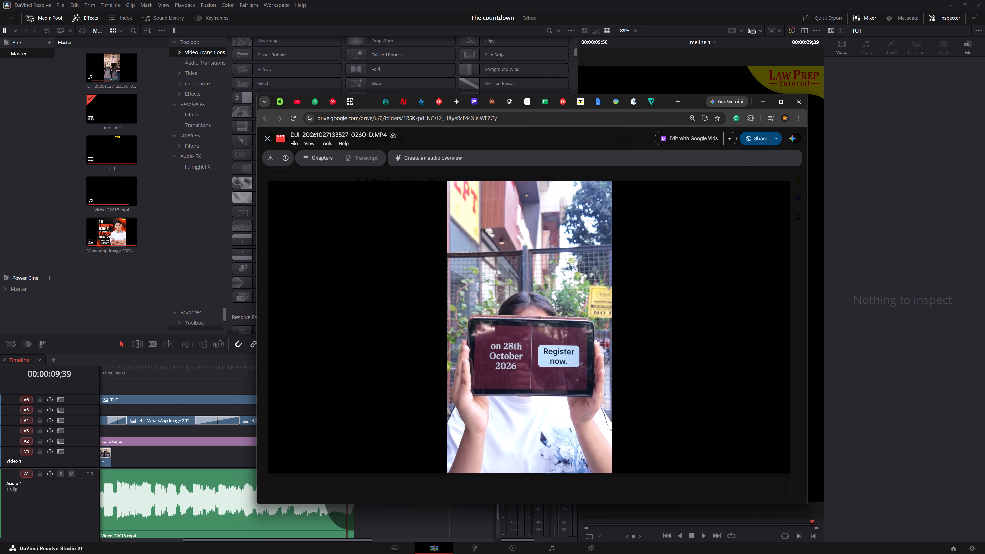
click(514, 317)
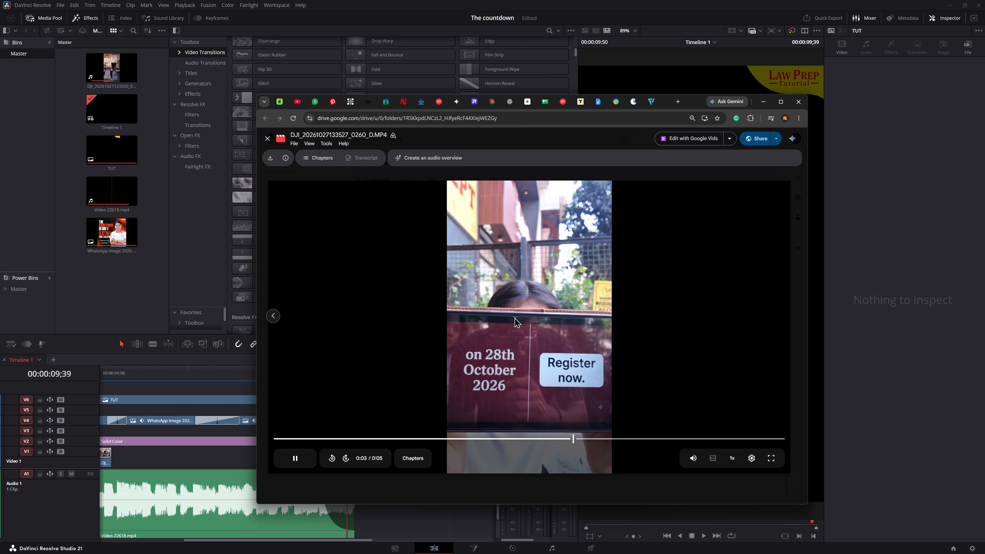
key(Escape)
Widen the browser window and view the open Instagram reel from tarannumthemusicsociety.
scroll(468, 232, up, 5)
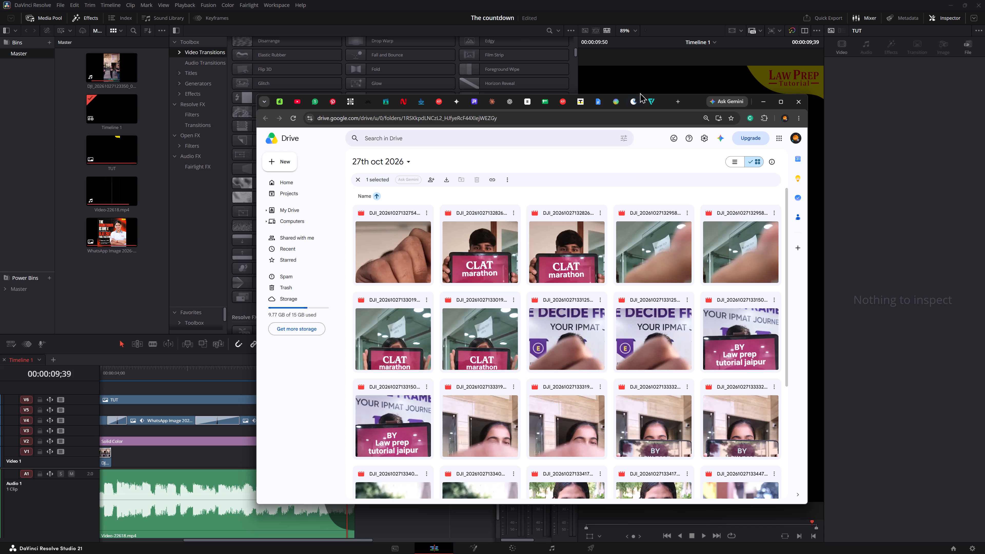
drag(693, 102, 577, 104)
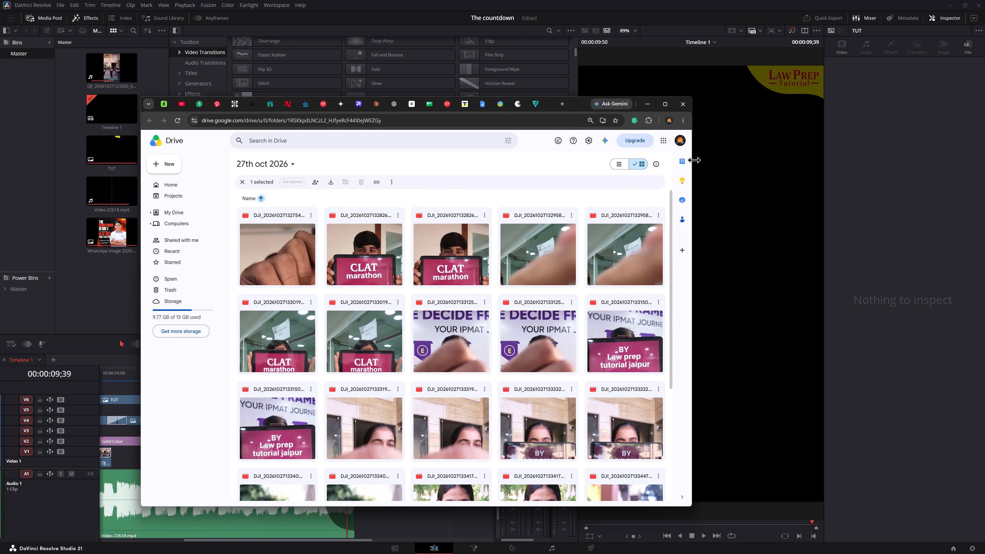
drag(694, 161, 968, 158)
click(695, 105)
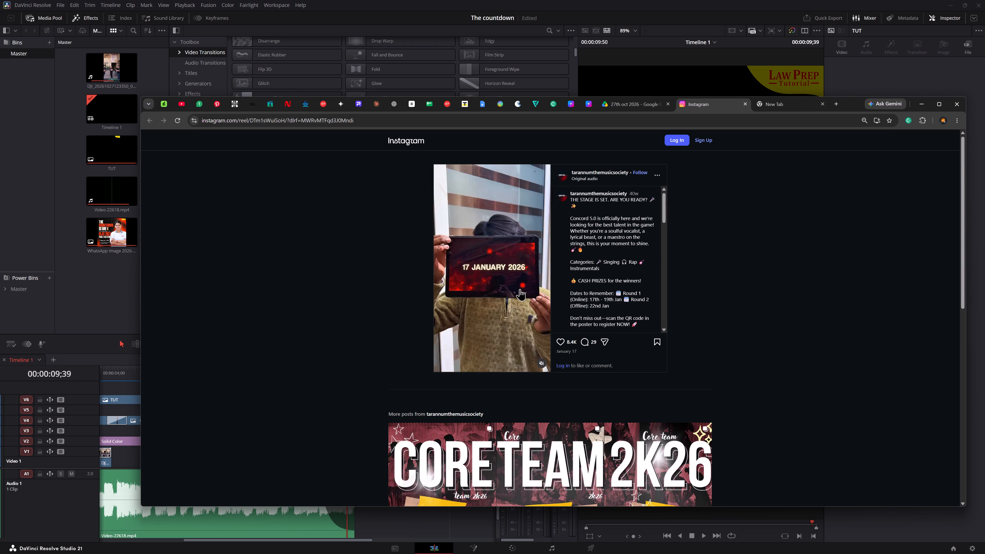
Return to the 27th oct 2026 Drive folder and preview the 0255 LRF, 0259 MP4 and 0258 MP4 clips, closing each one.
click(619, 106)
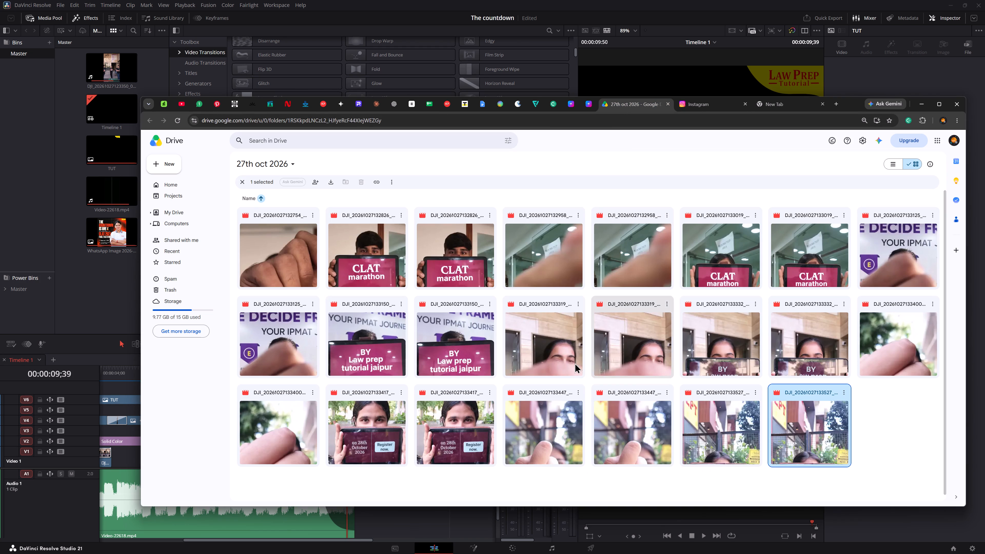
scroll(547, 343, down, 2)
double_click(548, 338)
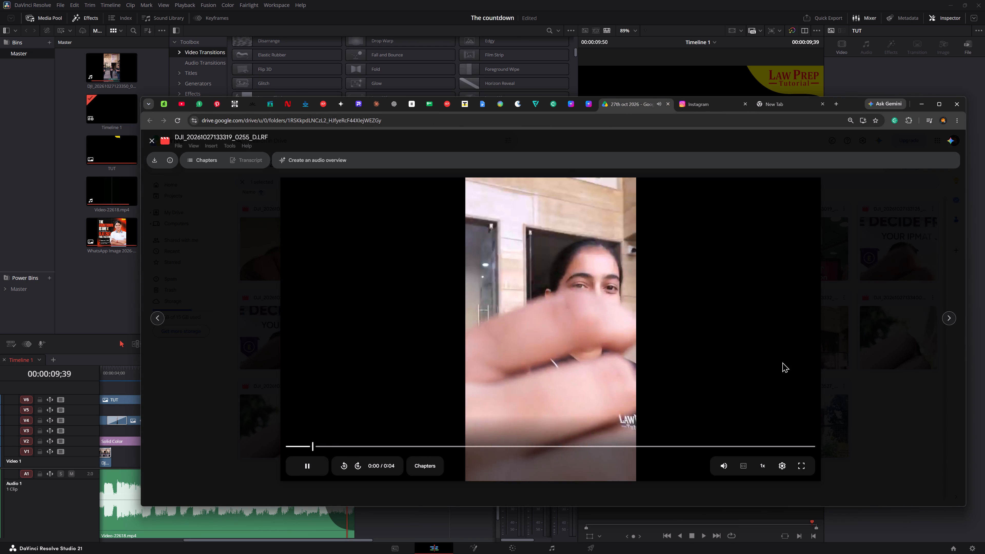
key(Escape)
double_click(661, 429)
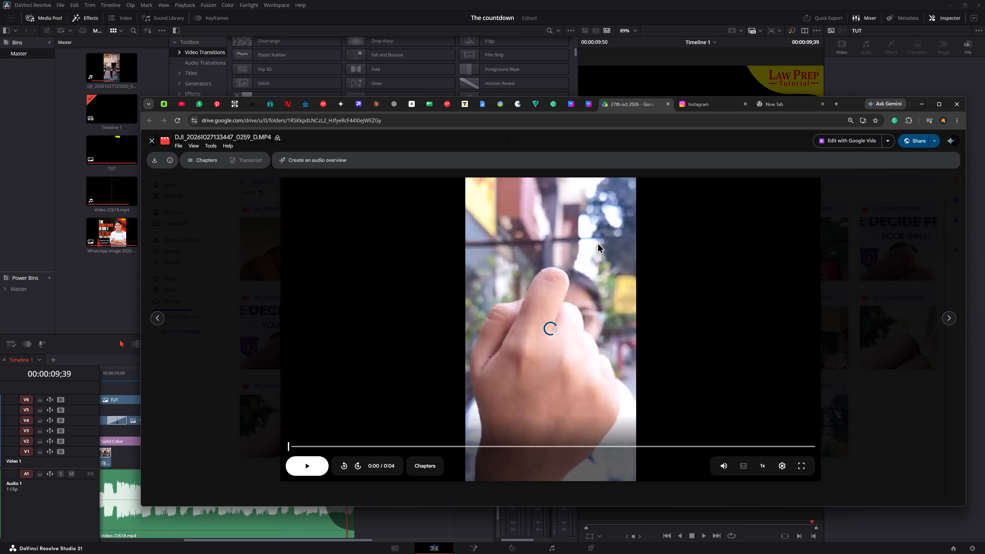
key(Escape)
double_click(461, 428)
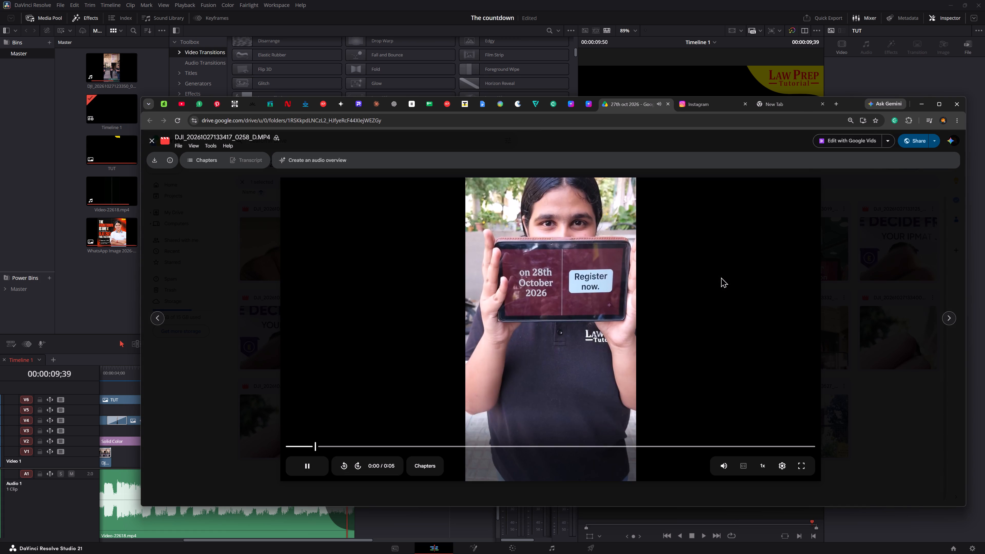
key(Escape)
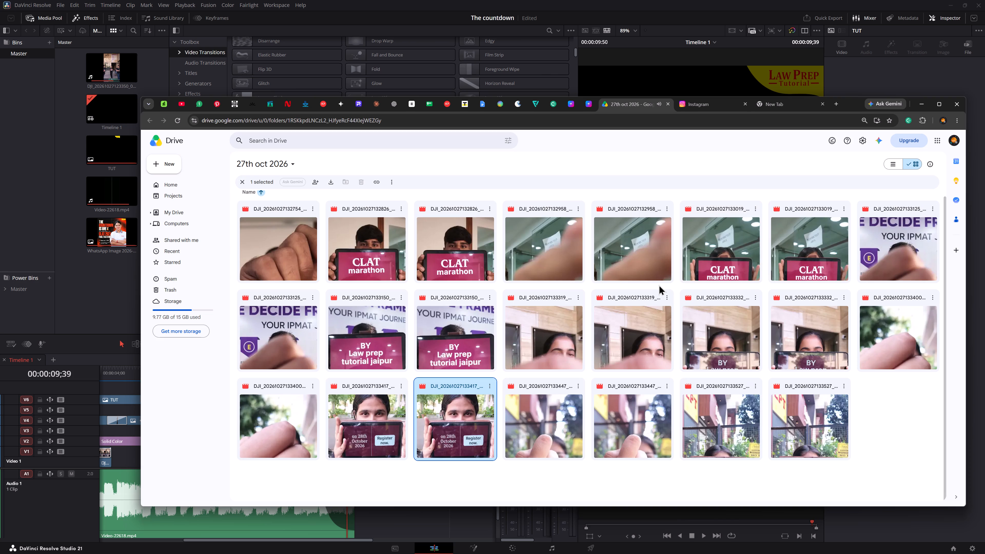
Preview the LRF clips numbered 0250 and 0247 with the CLAT marathon sign in the 27th oct 2026 folder.
double_click(726, 239)
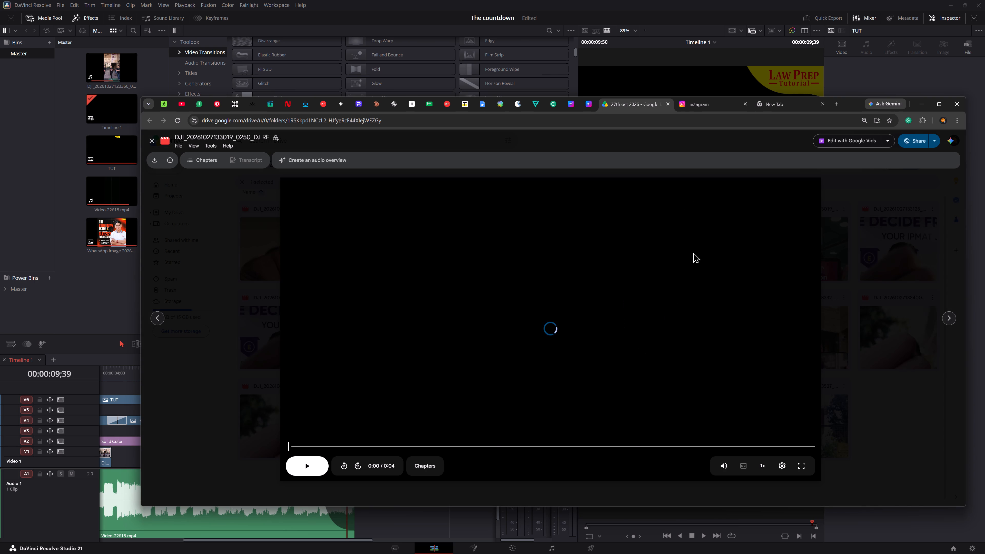
key(Escape)
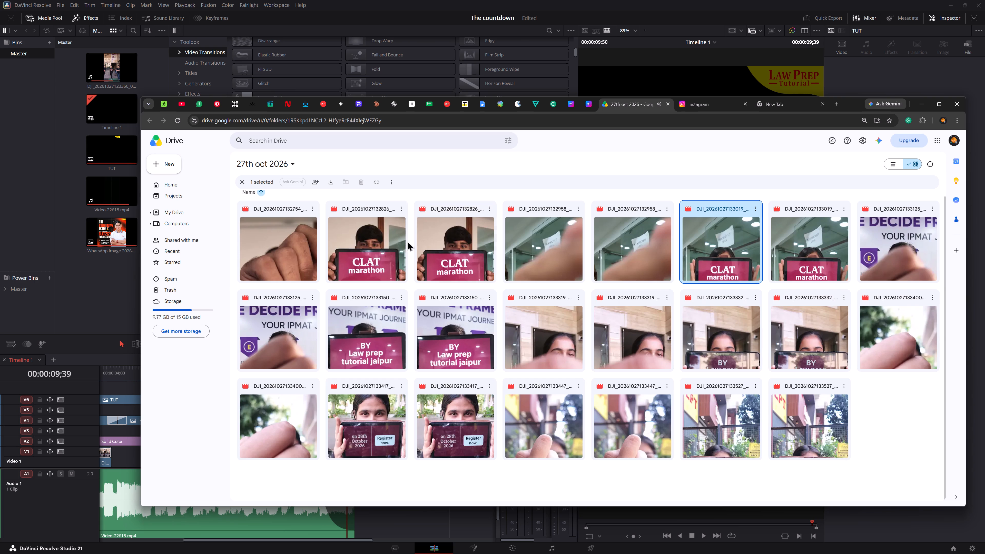
double_click(379, 249)
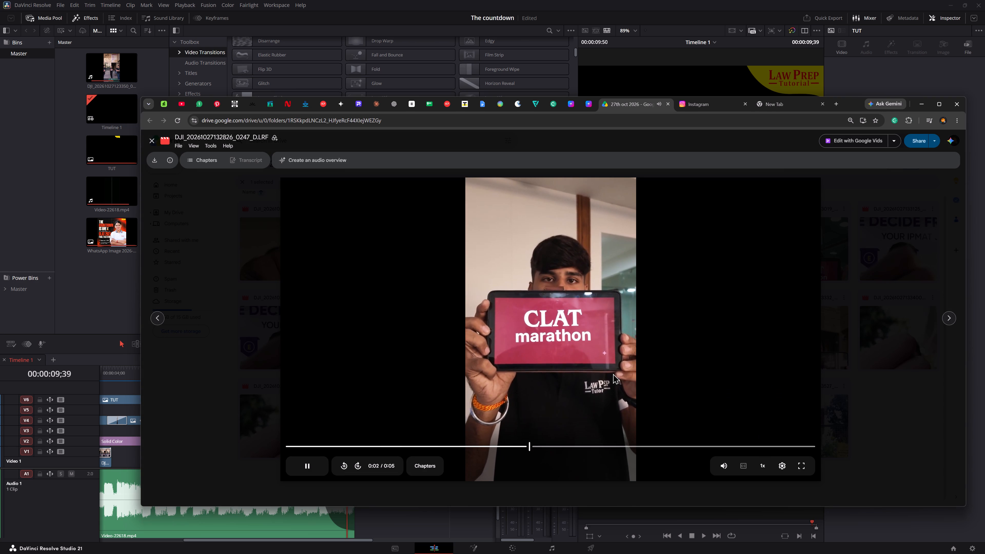
click(556, 364)
scroll(596, 359, up, 4)
ctrl+scroll(603, 340, up, 6)
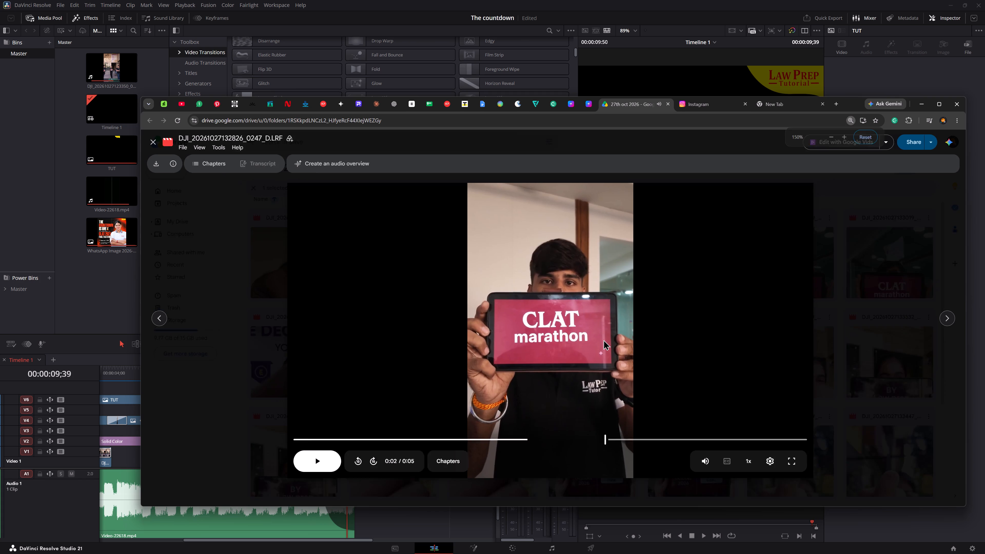
ctrl+scroll(603, 340, down, 12)
ctrl+scroll(592, 338, up, 7)
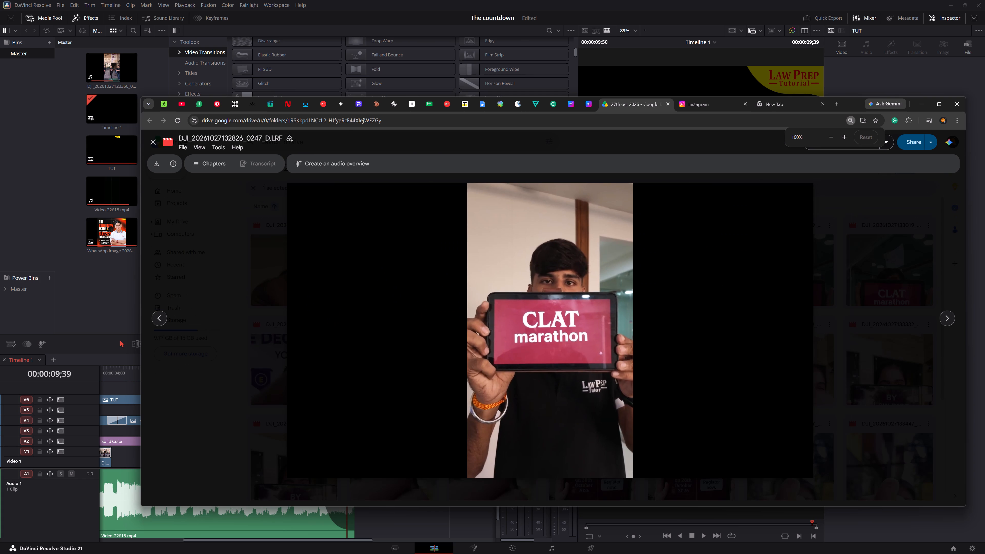
key(Escape)
key(Escape)
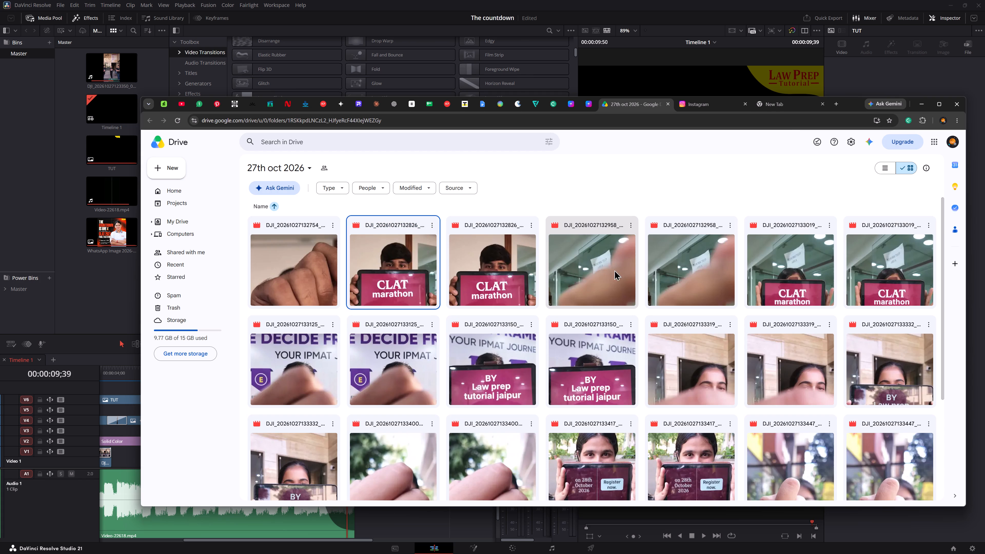
scroll(619, 269, up, 2)
click(598, 160)
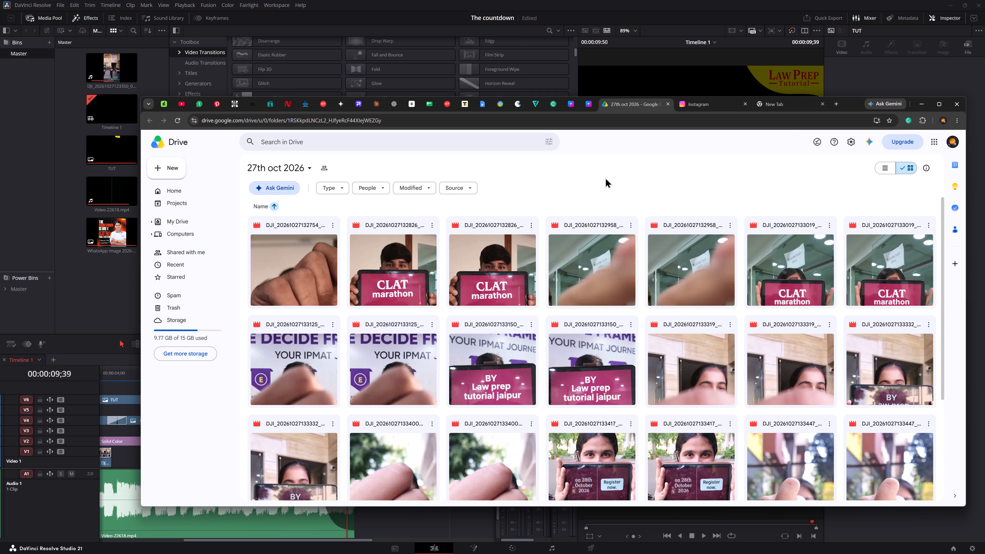
Switch back to DaVinci Resolve and open the Deliver page for Timeline 1 of The countdown.
key(alt+z)
key(alt+Tab)
key(alt+Tab)
key(alt+Tab)
alt+click(322, 279)
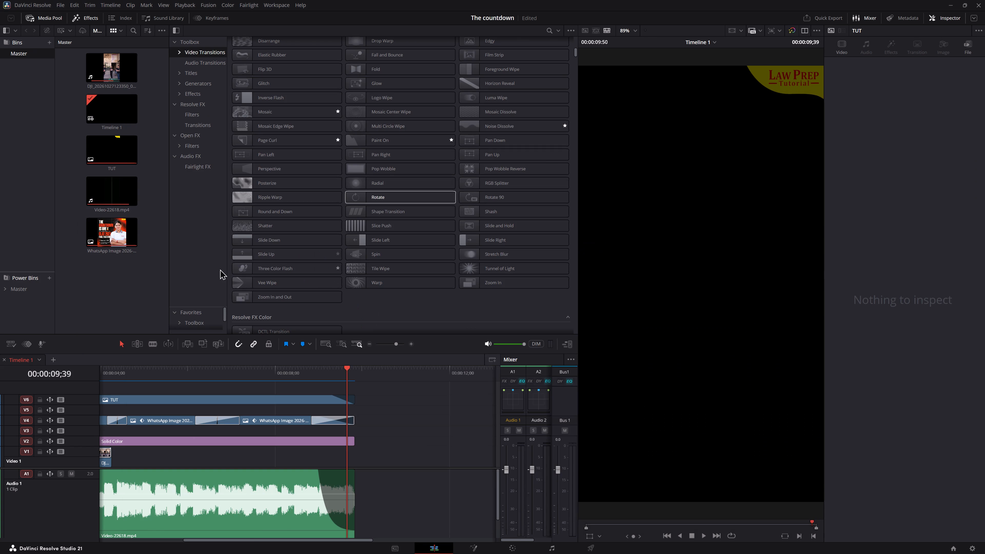
click(153, 270)
click(589, 544)
Return to the Edit page and check the Video 1 folder in File Explorer before coming back to DaVinci Resolve.
click(440, 545)
key(super+Tab)
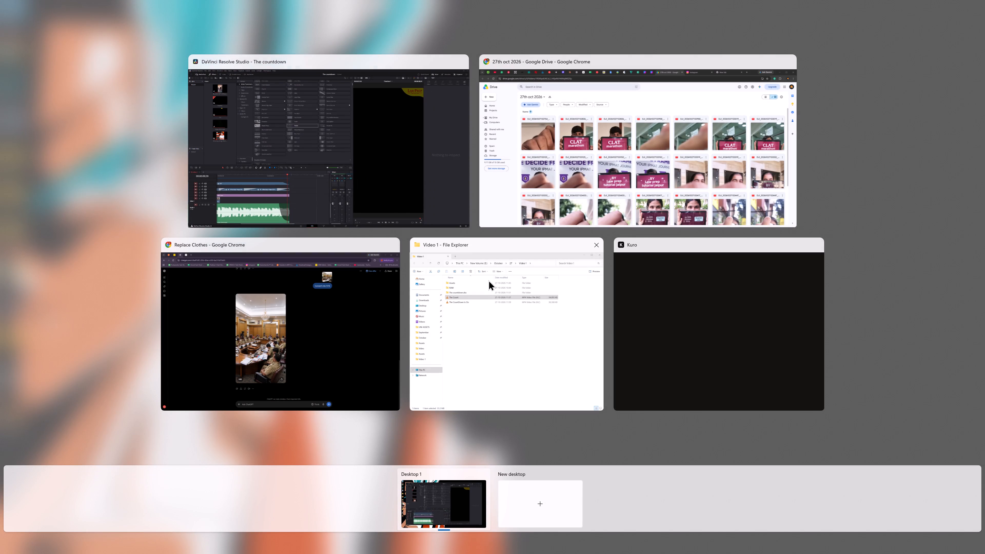
click(503, 337)
key(super+Tab)
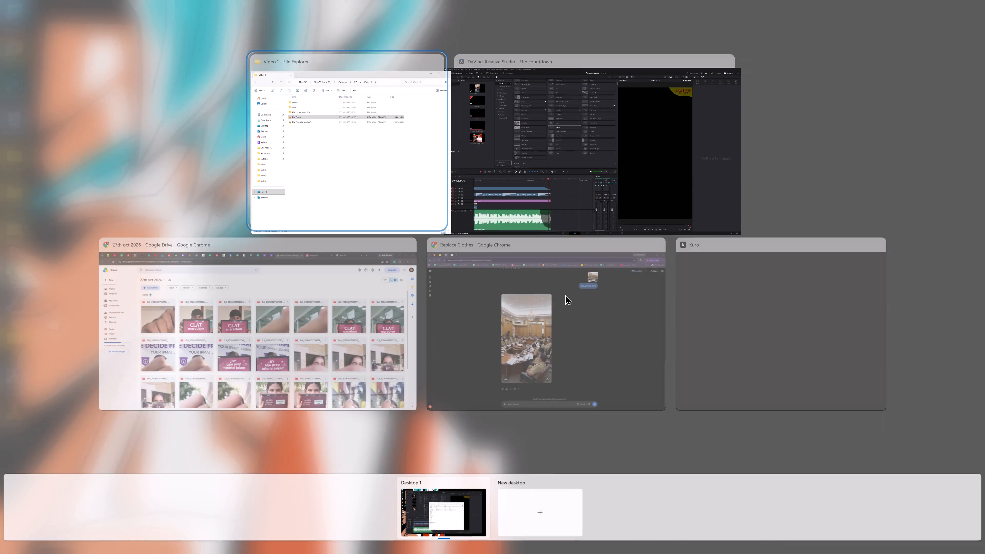
click(671, 131)
Place the playhead at 00:00:07;46 on Timeline 1 and save The countdown project.
click(265, 371)
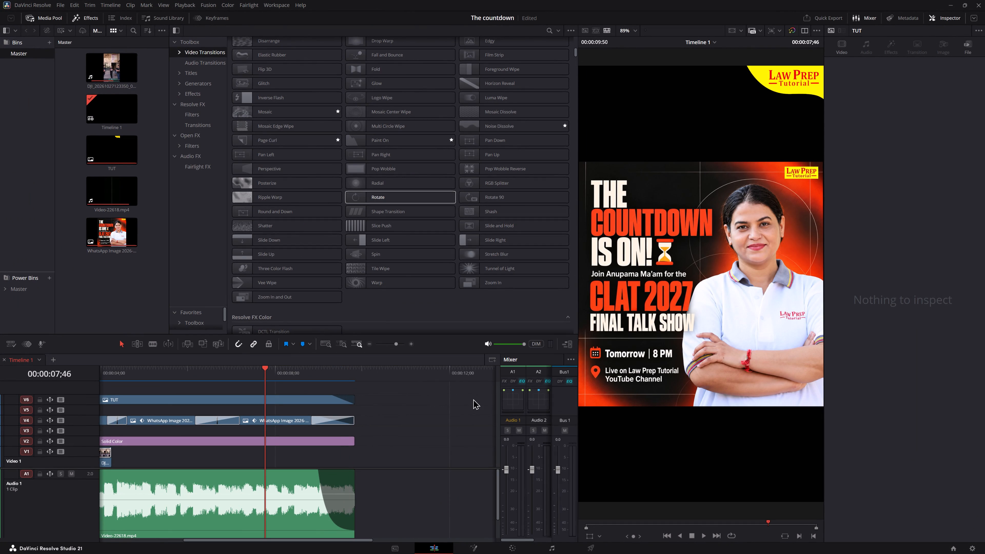
key(ctrl+s)
key(ctrl+s)
Close The countdown project from the REEL'S folder in the Project Manager.
click(952, 546)
right_click(301, 168)
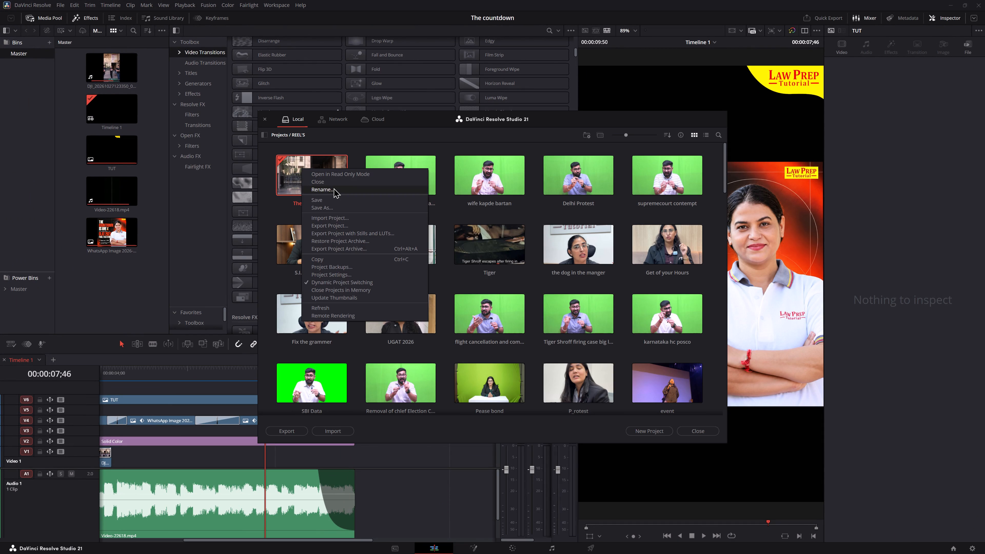
click(333, 182)
key(Tab)
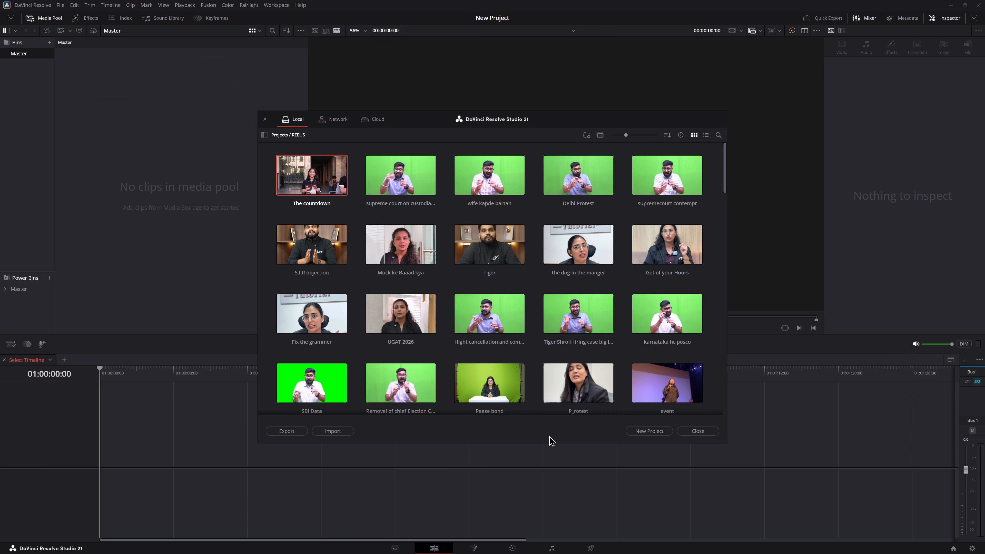
click(903, 233)
Switch to the Chrome window showing the 27th oct 2026 Google Drive folder.
key(super+Tab)
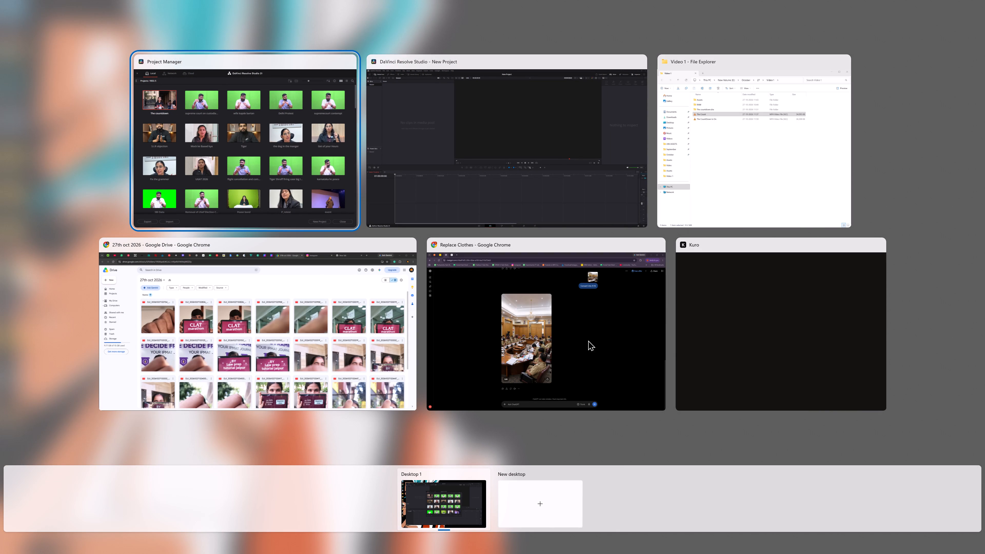
click(222, 289)
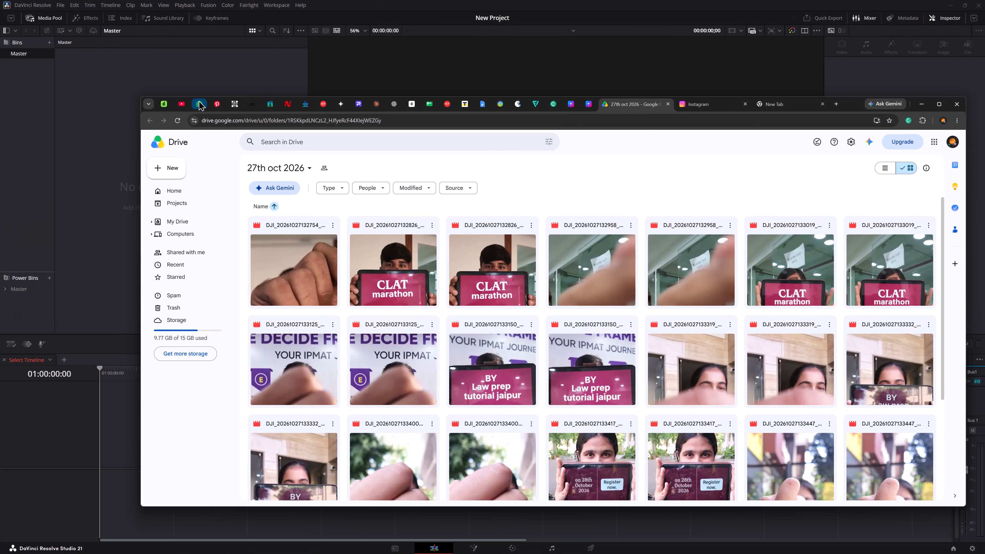